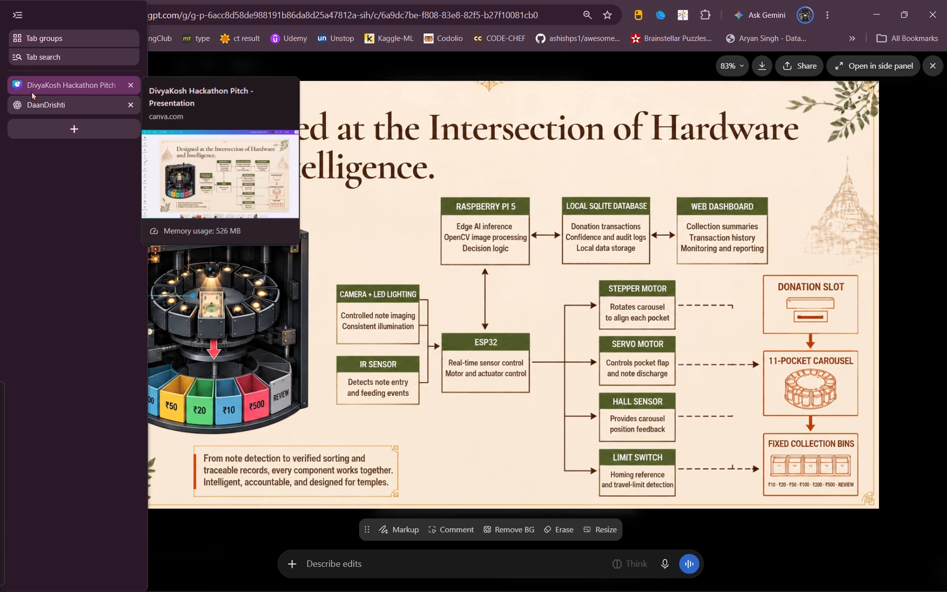
Compare the hardware architecture slide in the Canva pitch with the reference slide image in the DaanDrishti chat.
click(31, 91)
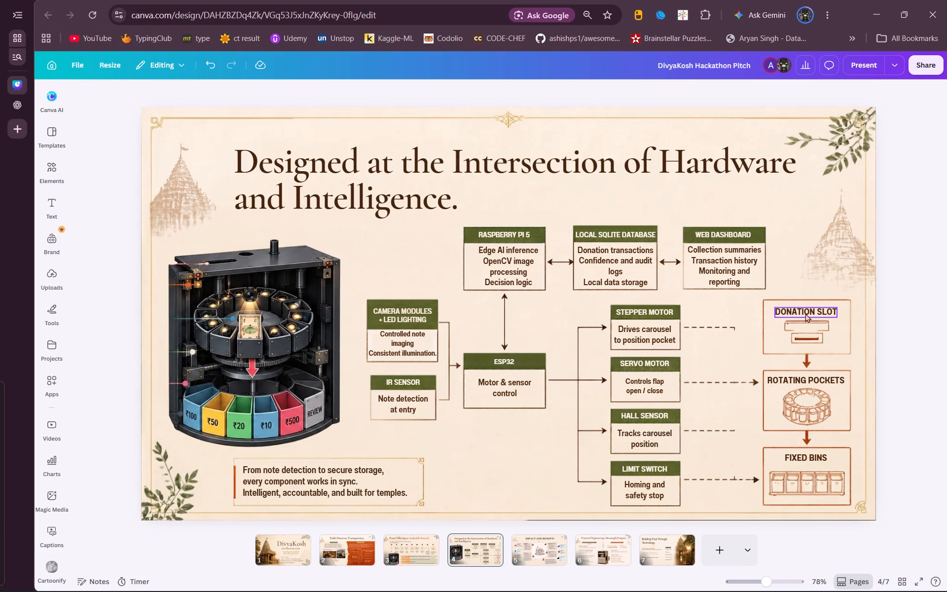
click(15, 101)
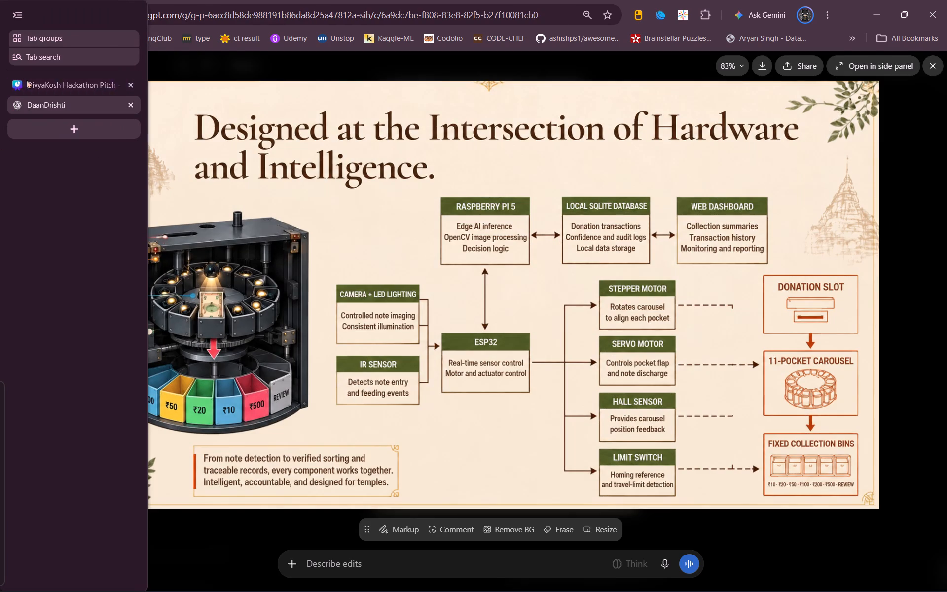
click(26, 80)
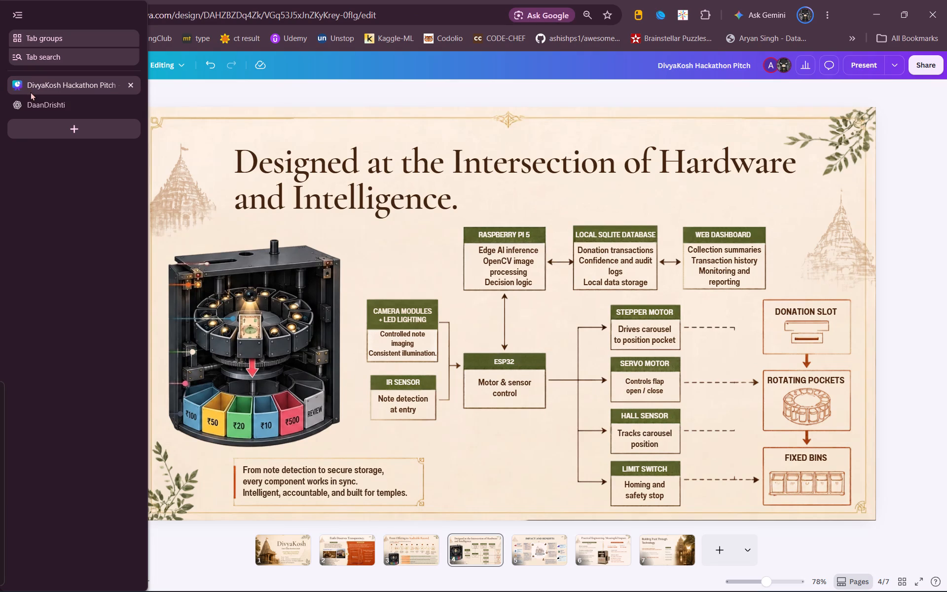
click(33, 104)
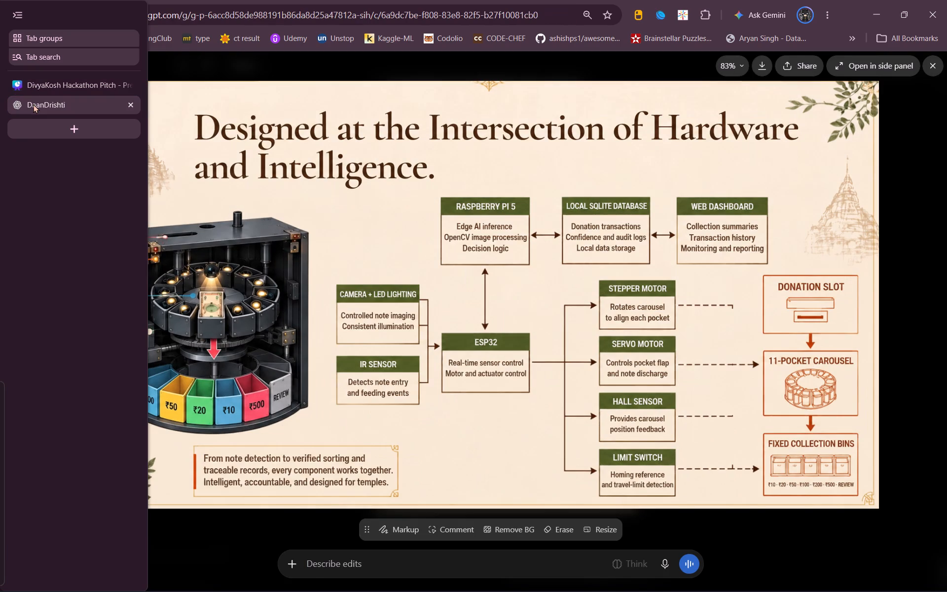
click(32, 76)
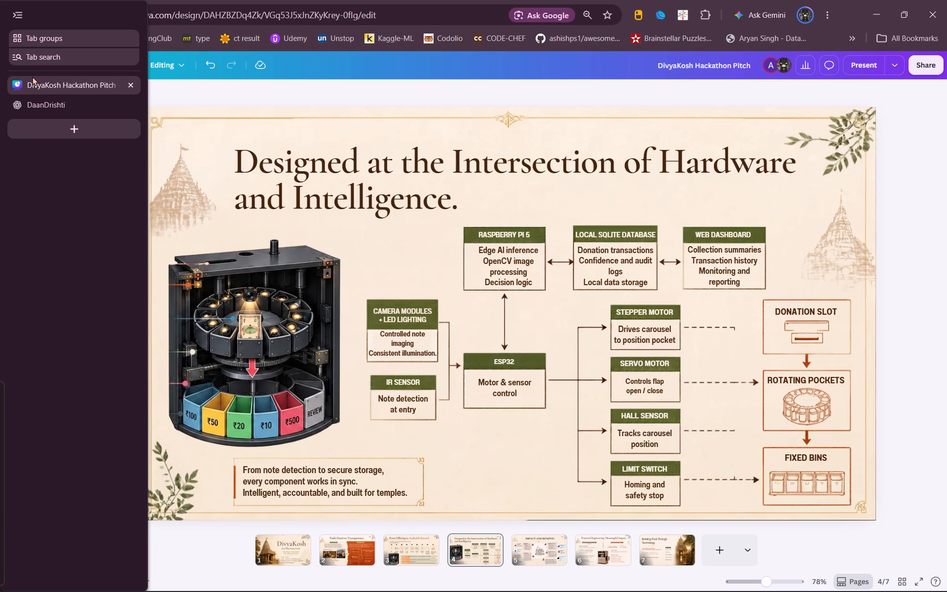
click(37, 99)
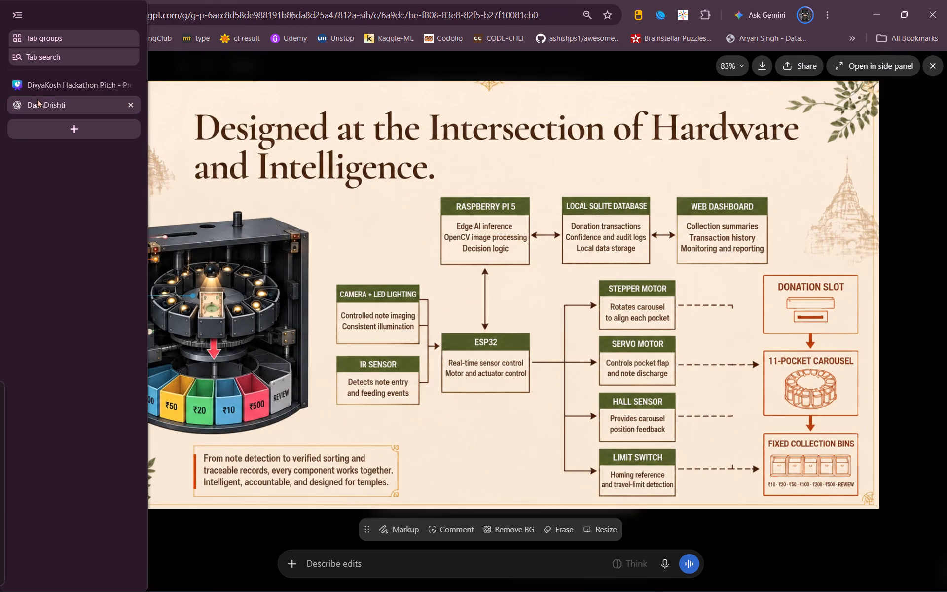
click(37, 92)
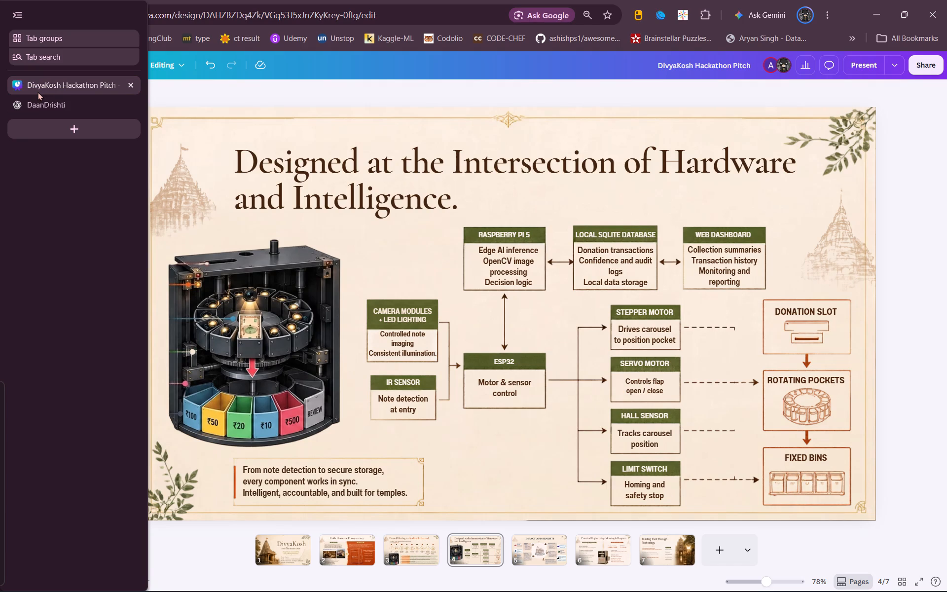
click(38, 93)
click(39, 99)
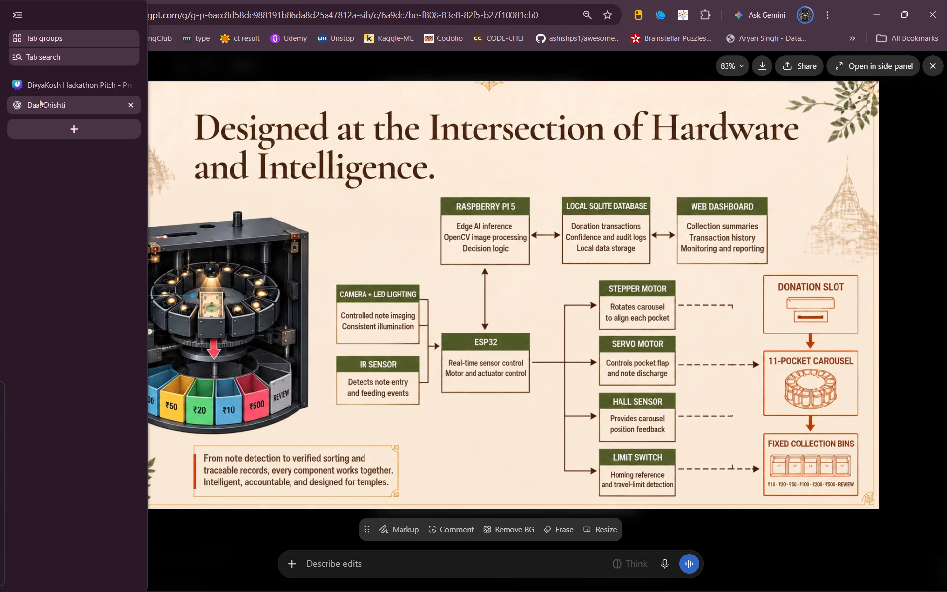
click(41, 86)
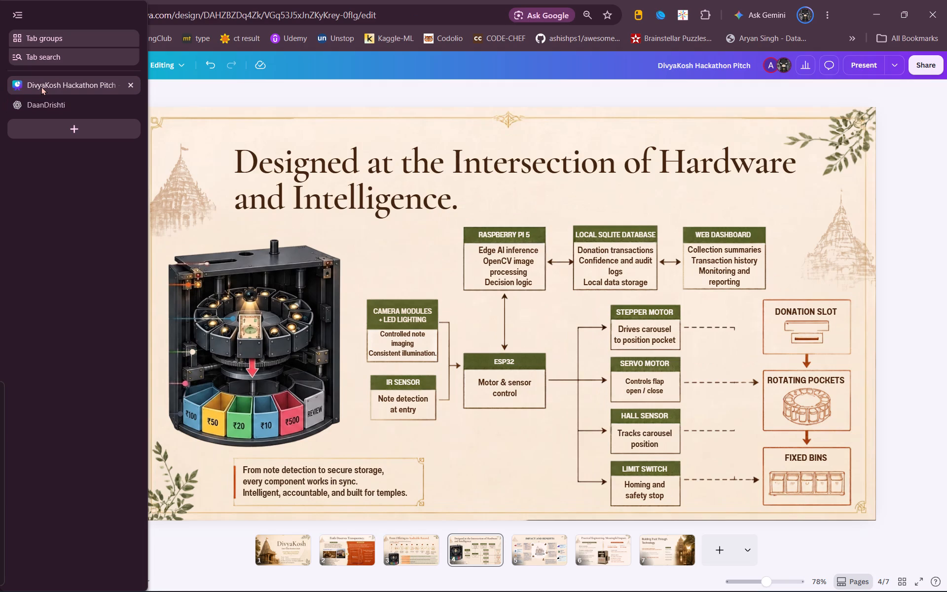
click(43, 105)
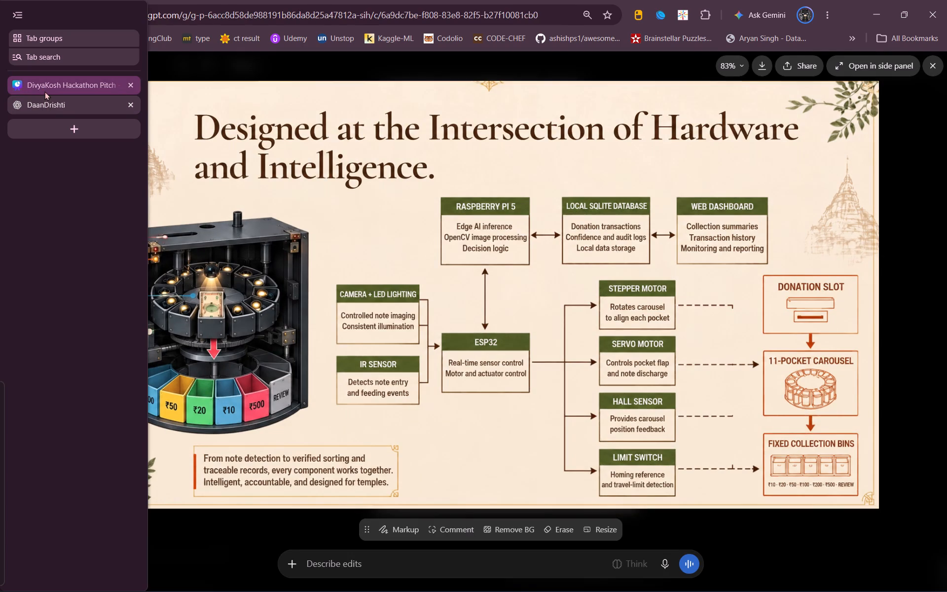
click(44, 91)
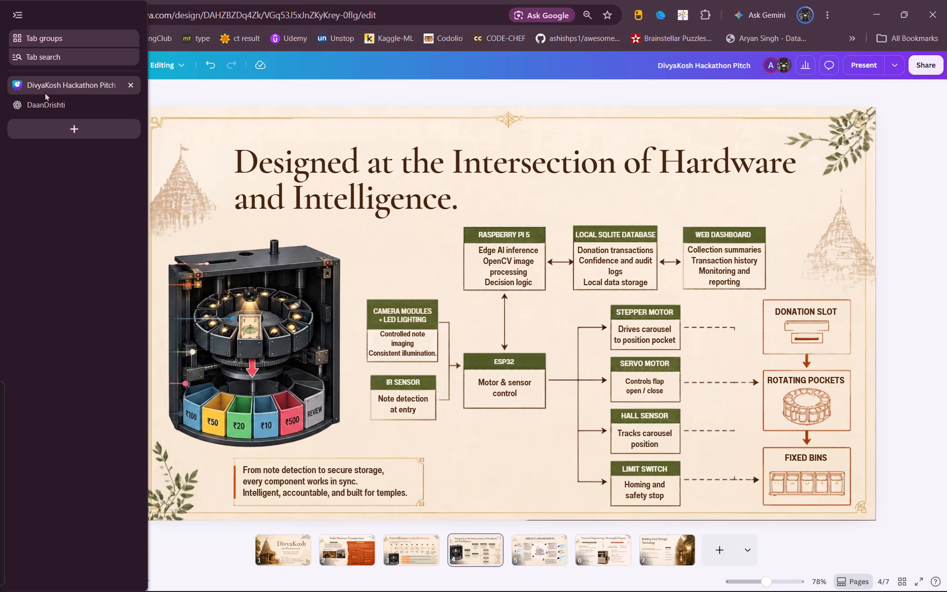
click(50, 105)
click(51, 93)
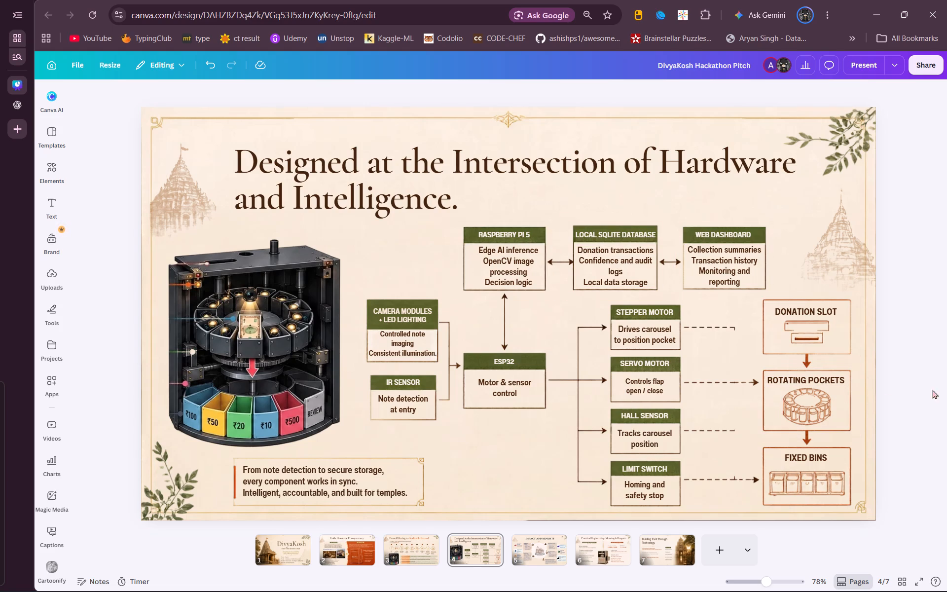
Slightly enlarge the "Controls flap open / close" text in the Servo Motor box to font size 15.9.
click(657, 388)
click(664, 395)
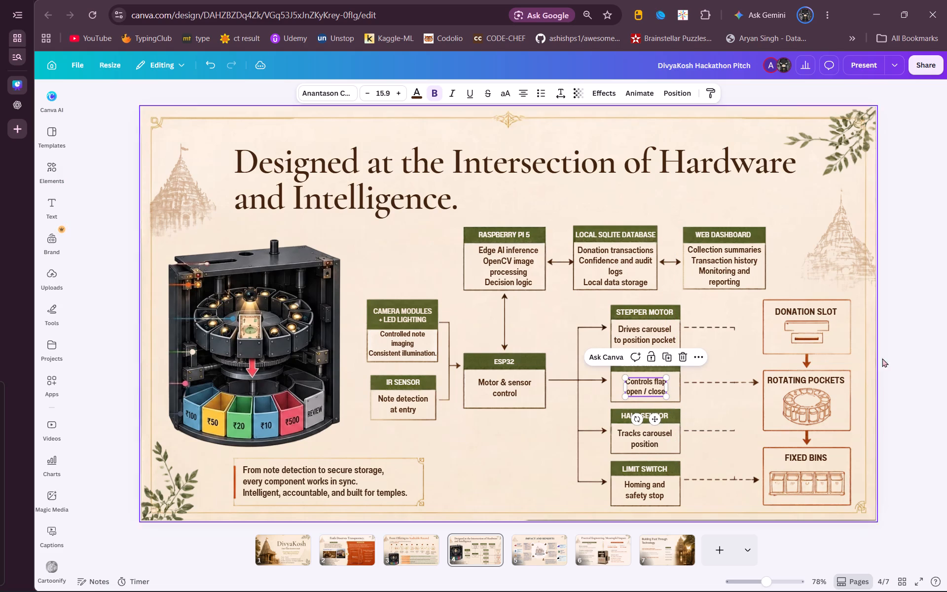
click(904, 358)
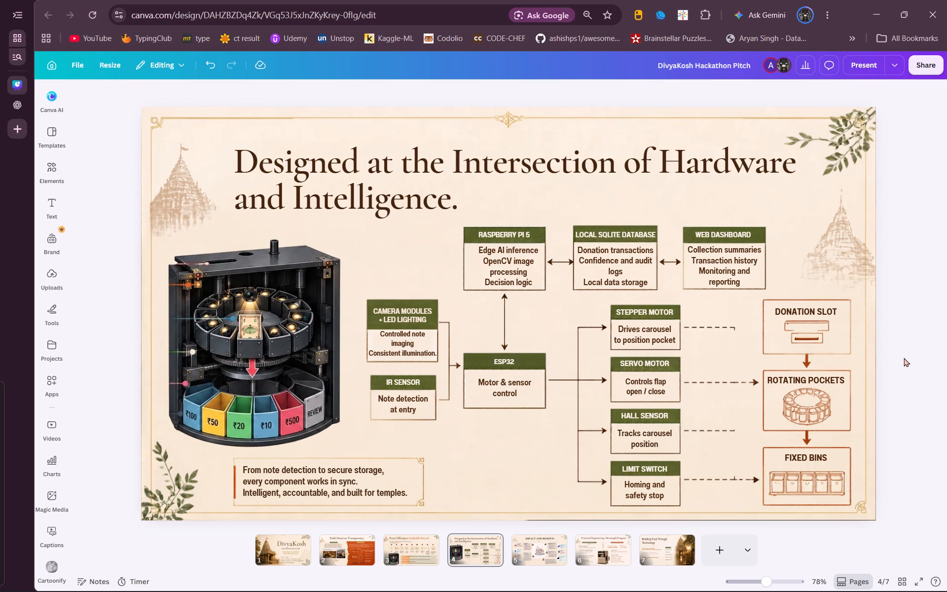
Replace slide 4's right-hand temple illustration with a copy of the left temple, placed above the Donation Slot box at the slide's right edge.
click(849, 272)
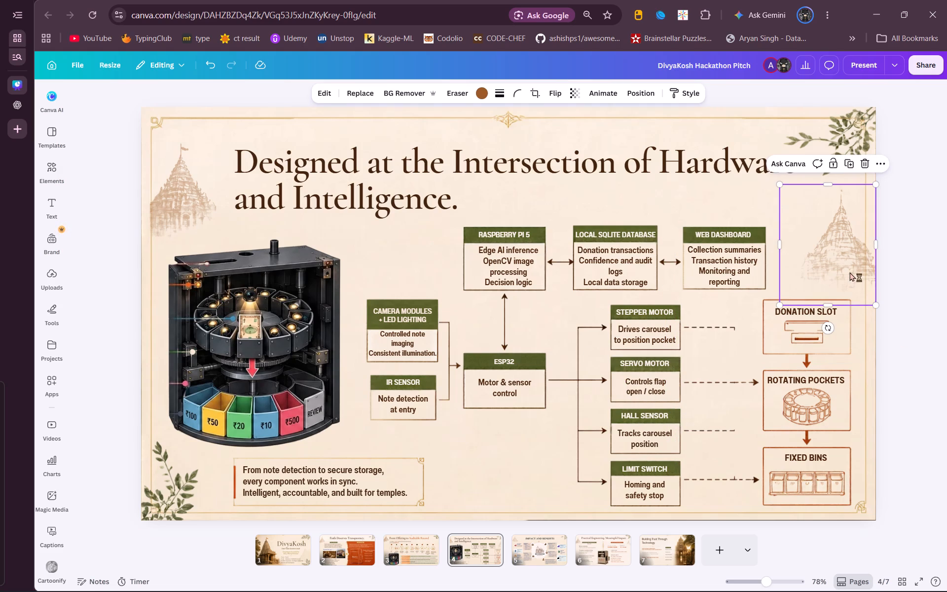
key(Delete)
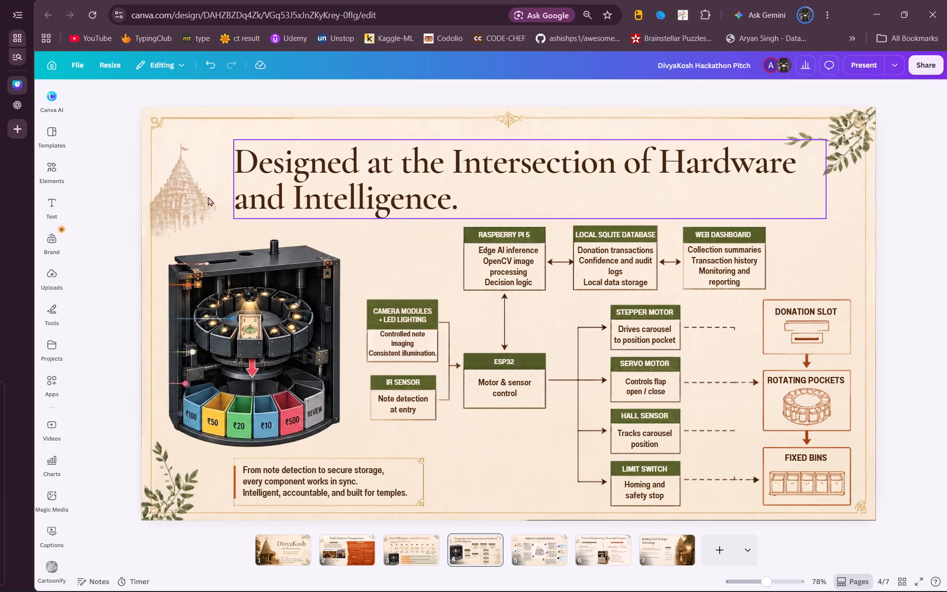
click(182, 196)
key(ctrl+c)
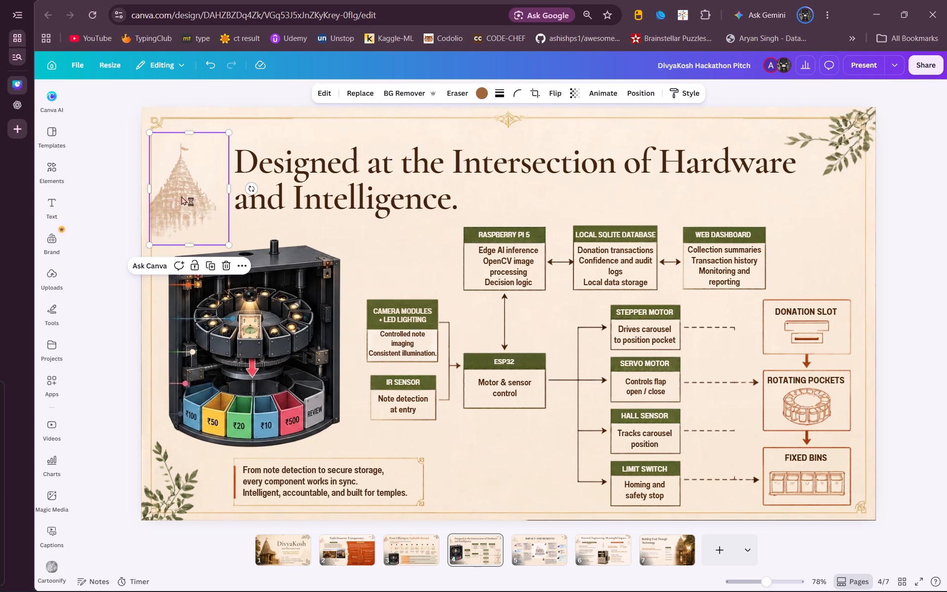
key(ctrl+v)
drag(205, 183, 876, 185)
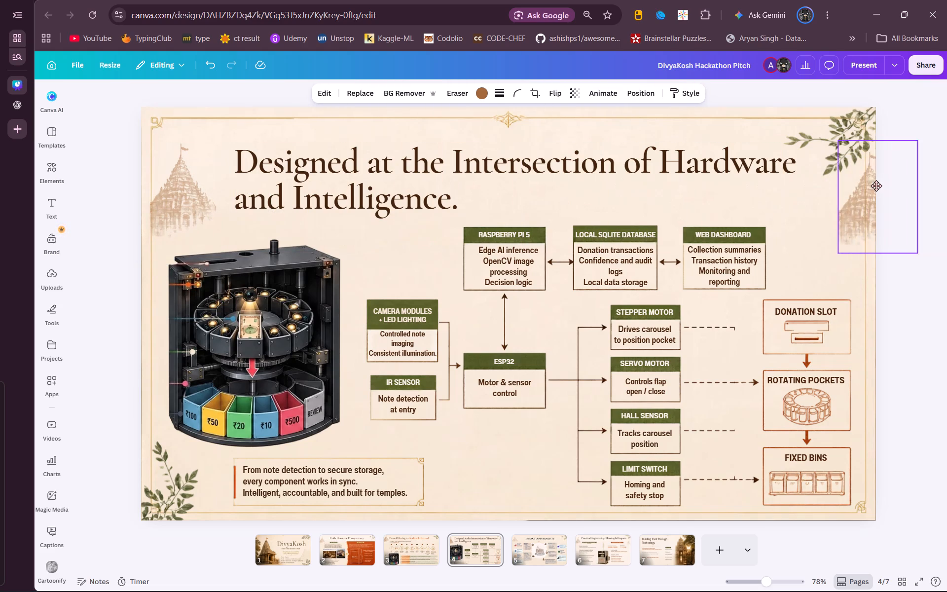
drag(876, 185, 856, 200)
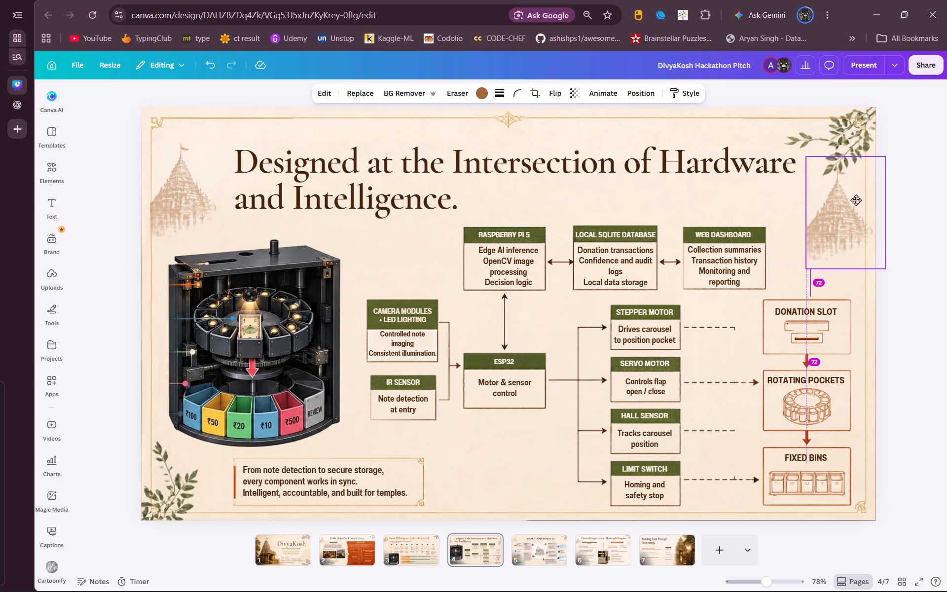
drag(856, 200, 856, 207)
click(902, 199)
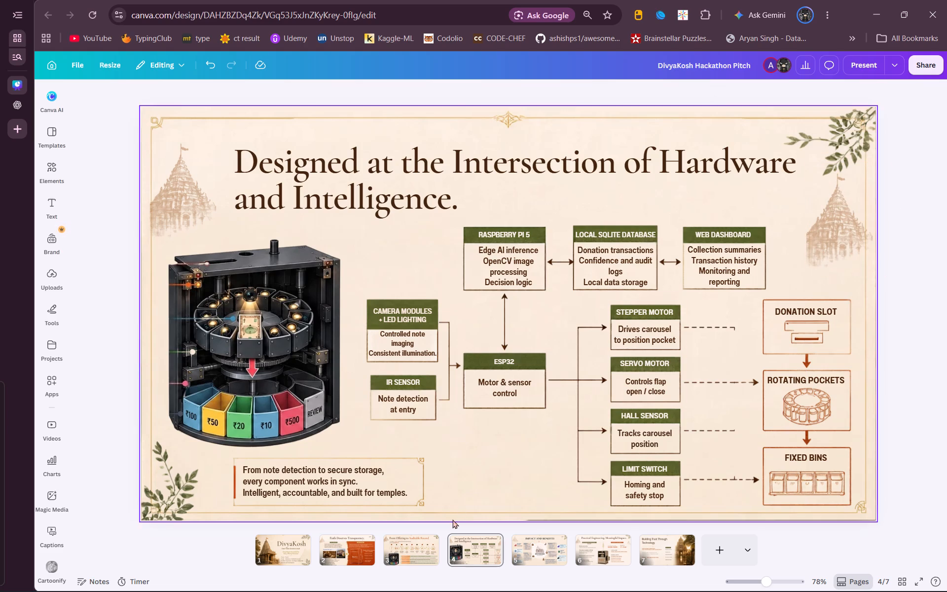
On slide 3, move the temple illustration beside the "From Offering to Auditable Record." title slightly downward.
click(435, 542)
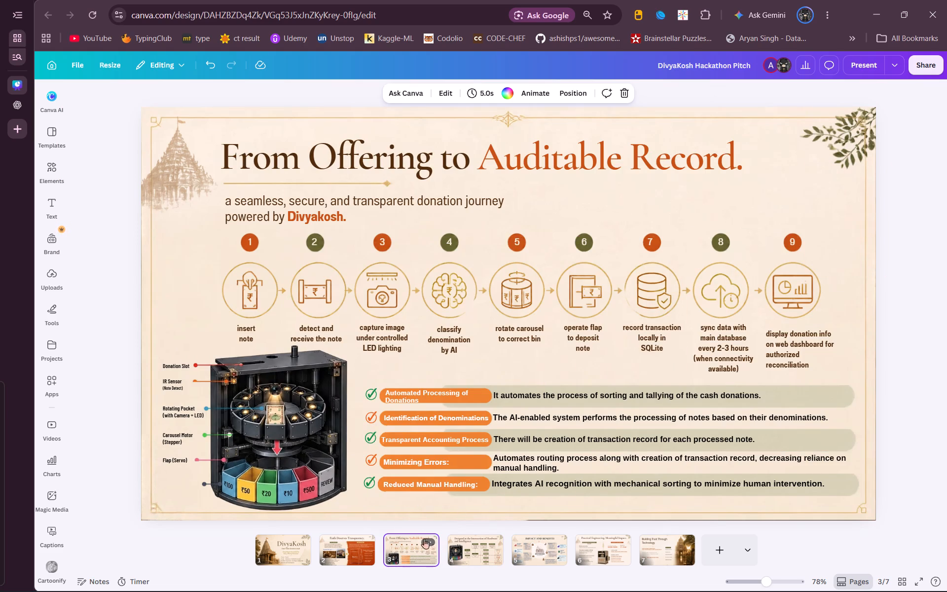
click(182, 163)
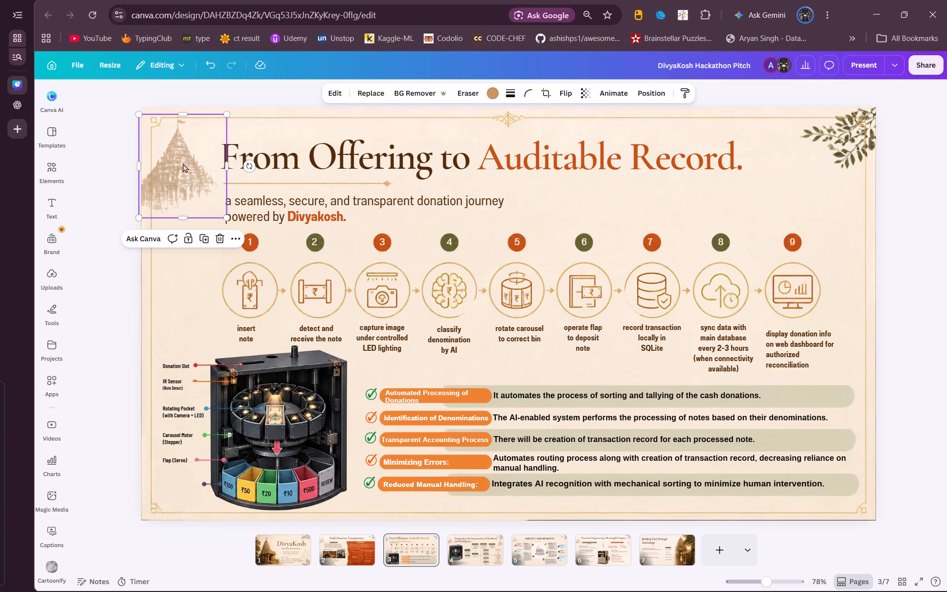
drag(198, 164, 198, 171)
click(902, 238)
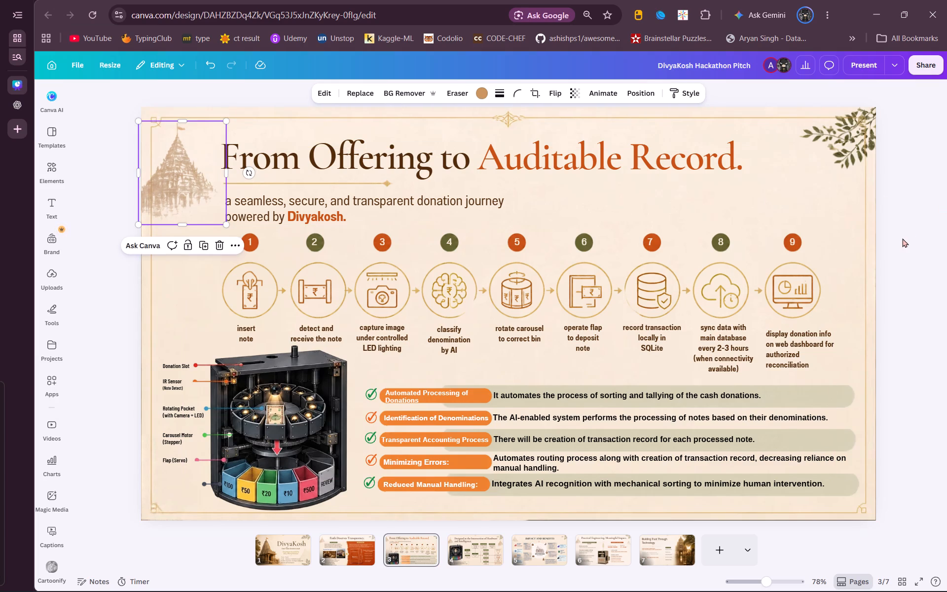
Review the layout and decorations across slides 2 to 6, finishing on the Impact and Benefits slide.
key(Left)
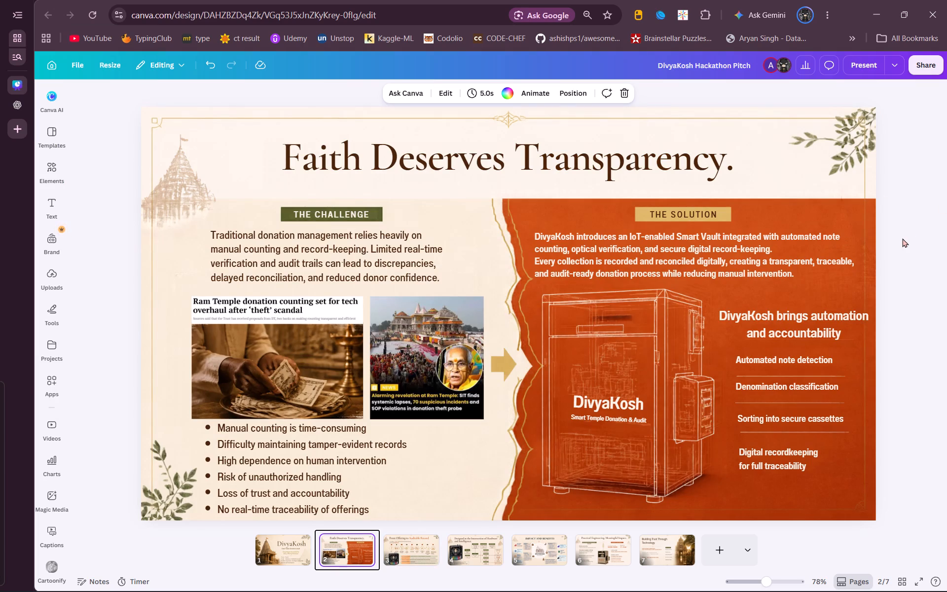
key(Right)
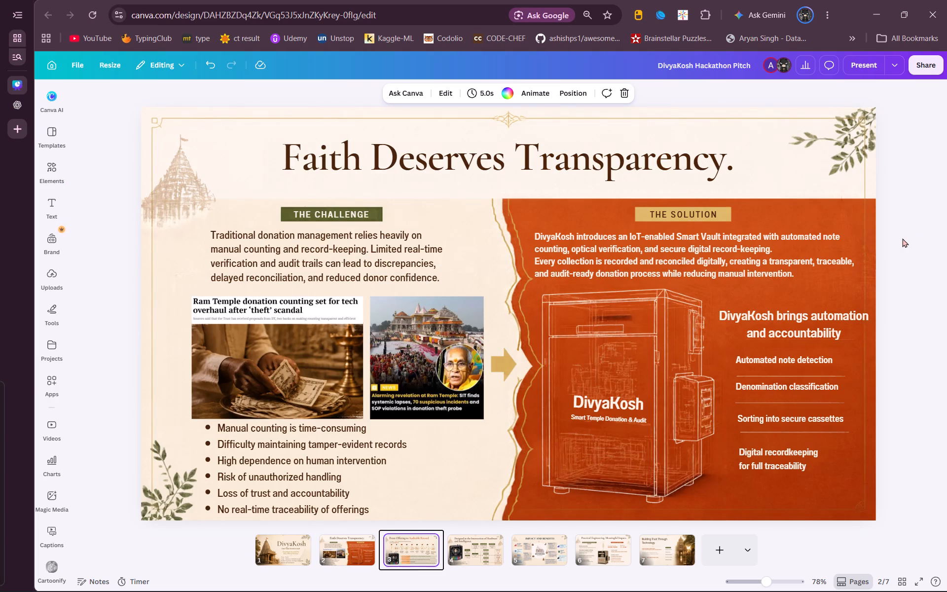
key(Right)
key(Right)
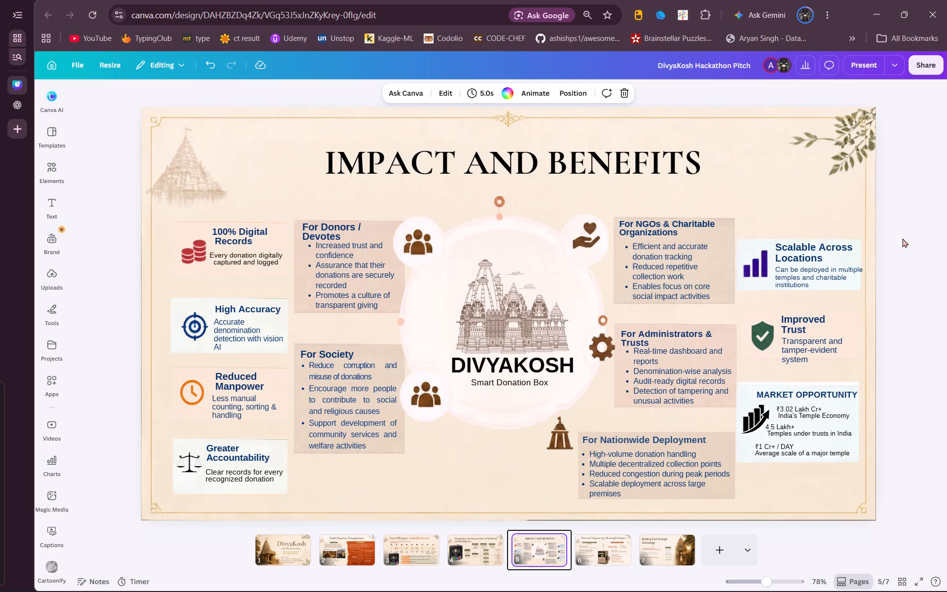
key(Left)
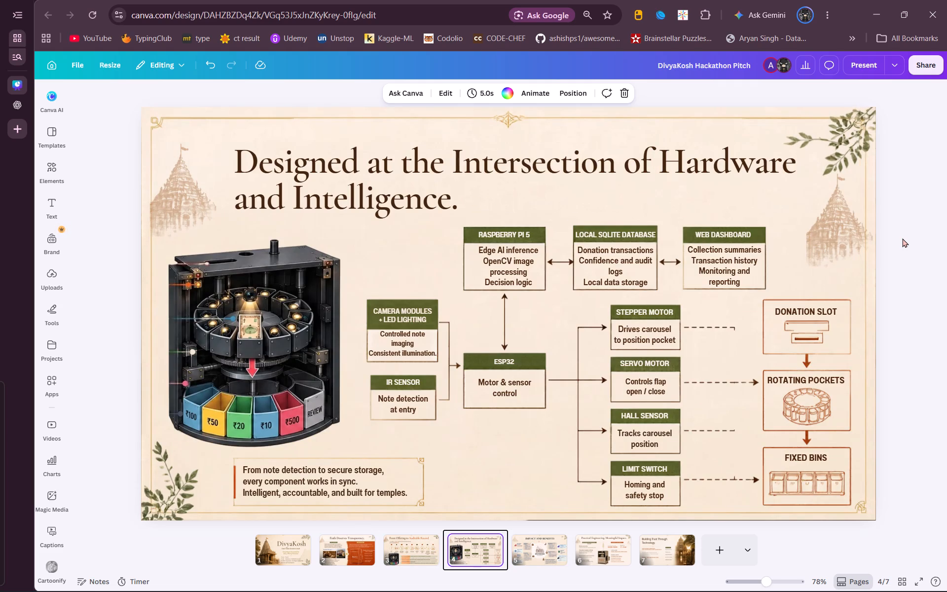
key(Right)
key(Right)
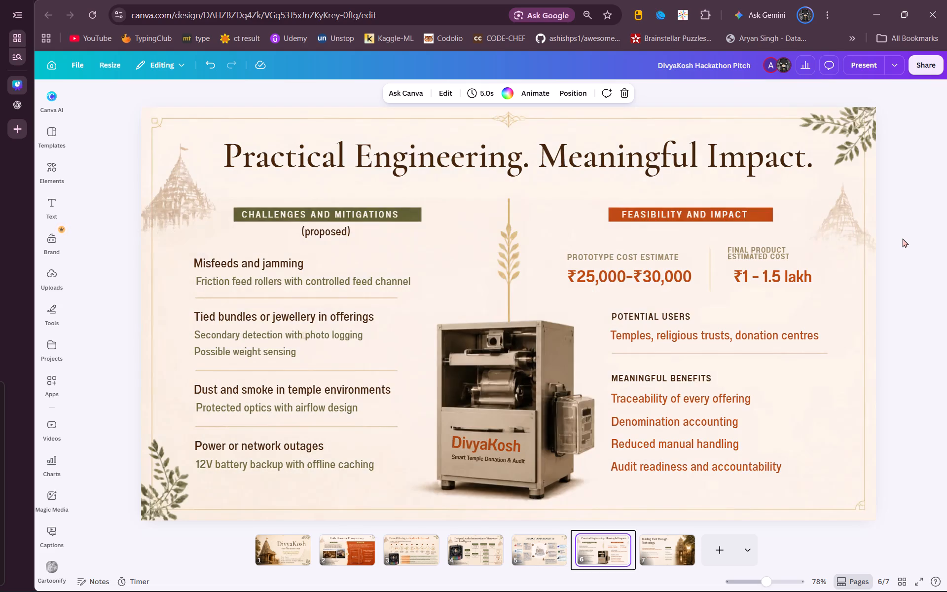
key(Left)
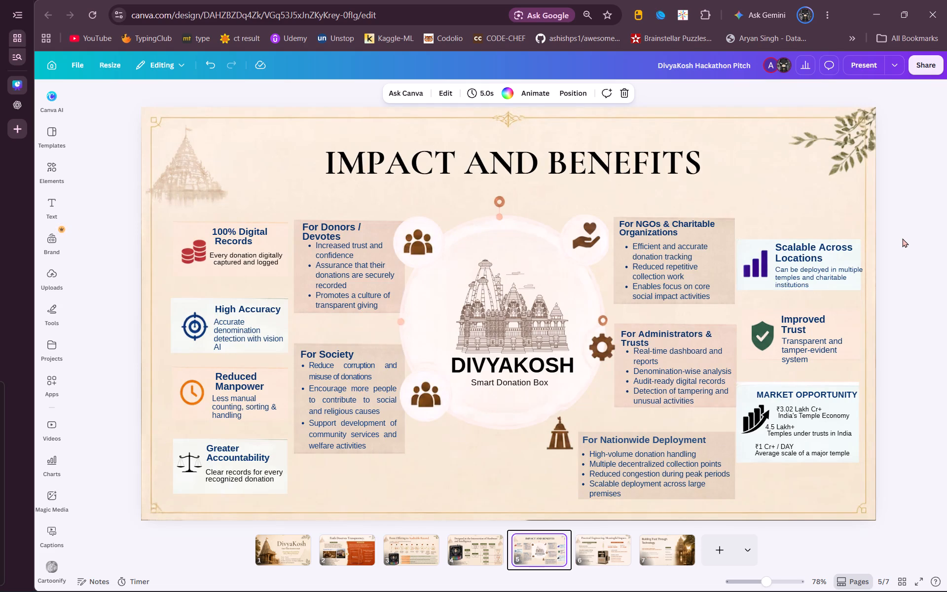
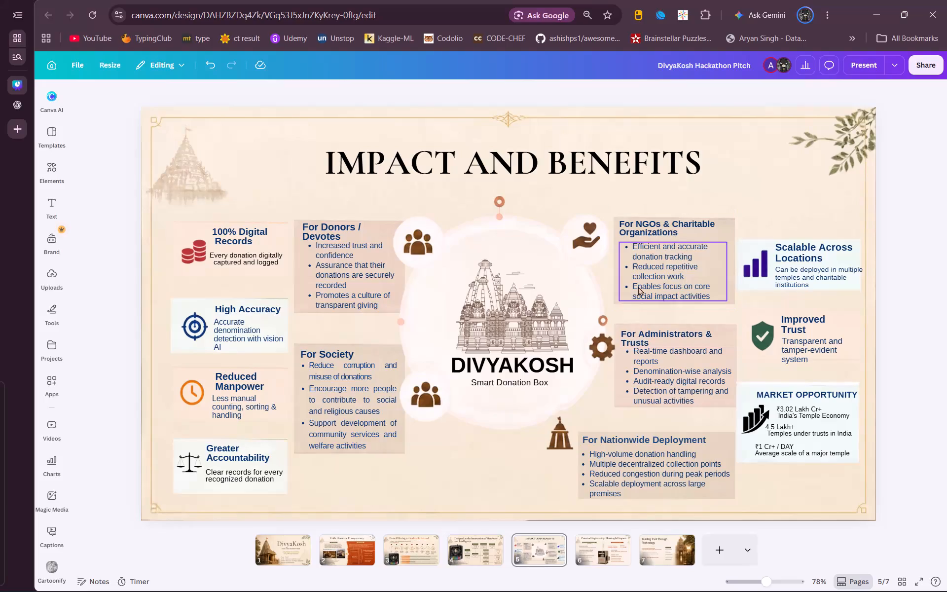
Review slides 6, 5 and 4 in turn, checking their text and layout.
click(599, 542)
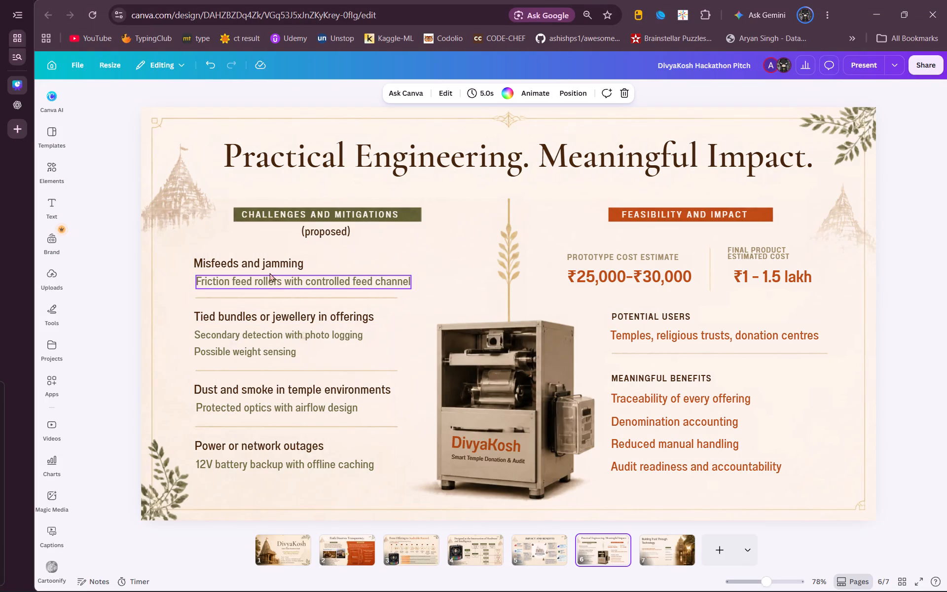
click(546, 542)
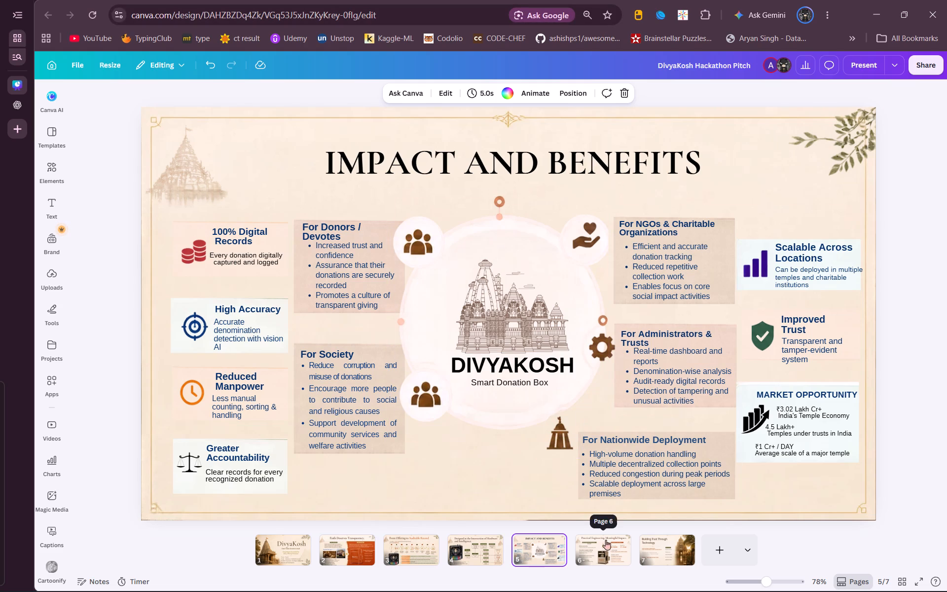
click(497, 547)
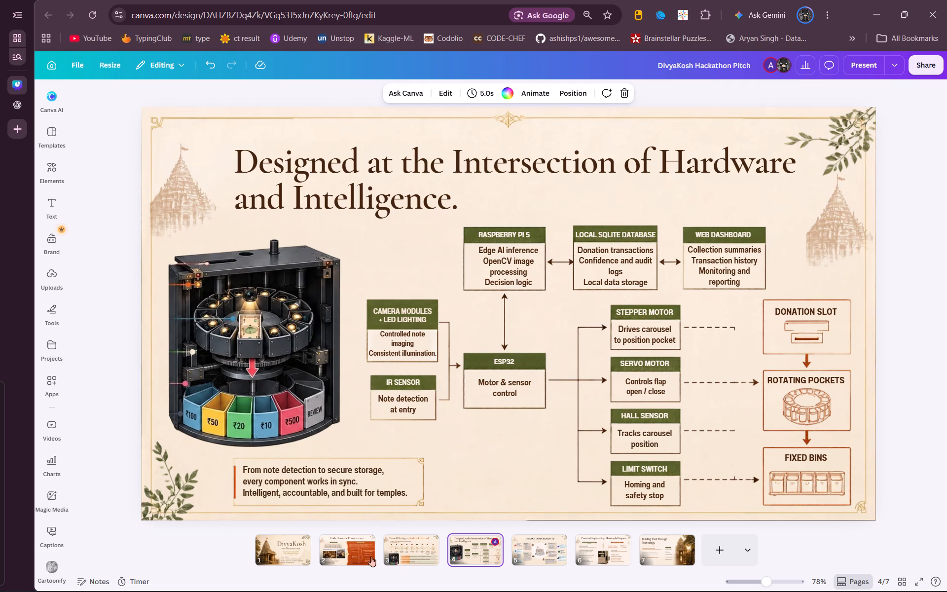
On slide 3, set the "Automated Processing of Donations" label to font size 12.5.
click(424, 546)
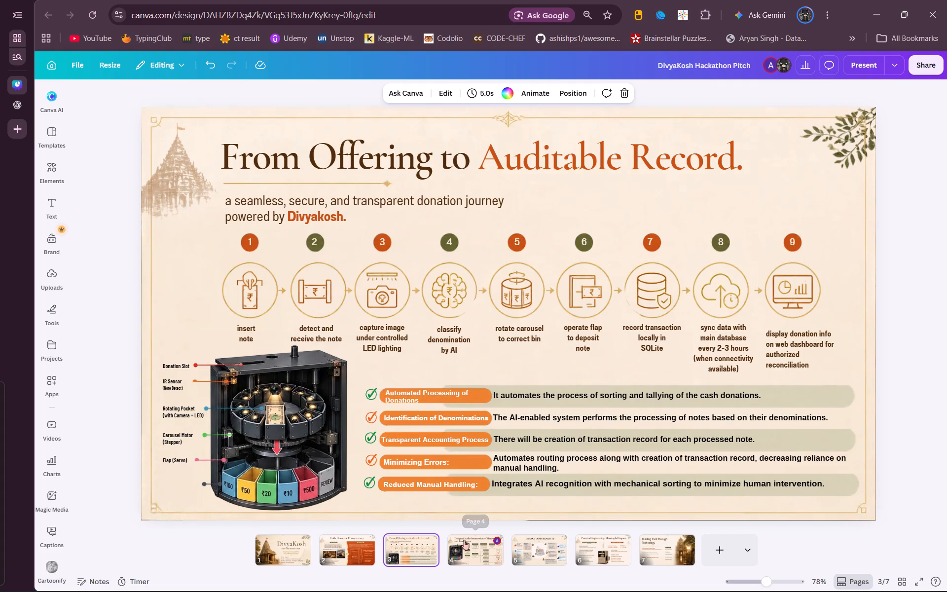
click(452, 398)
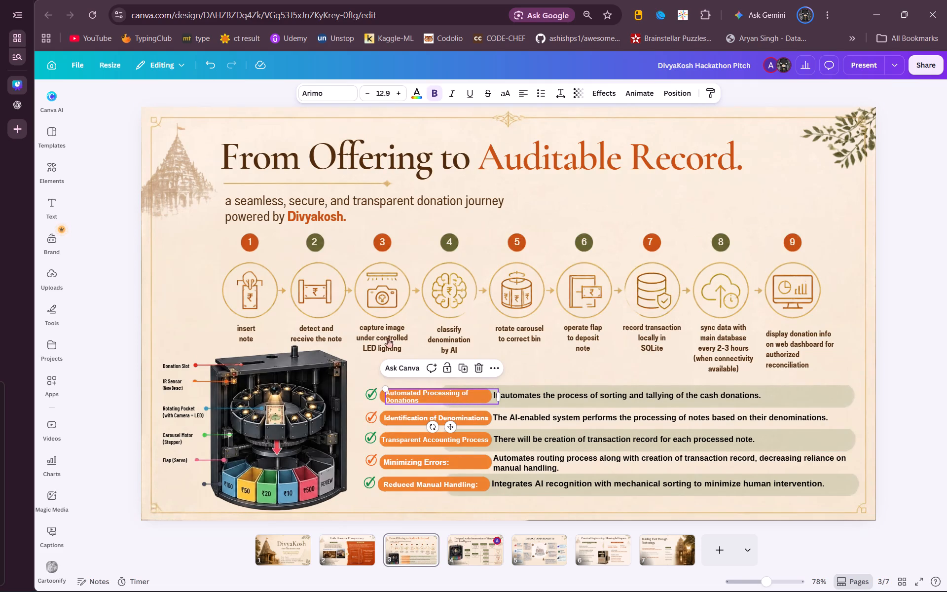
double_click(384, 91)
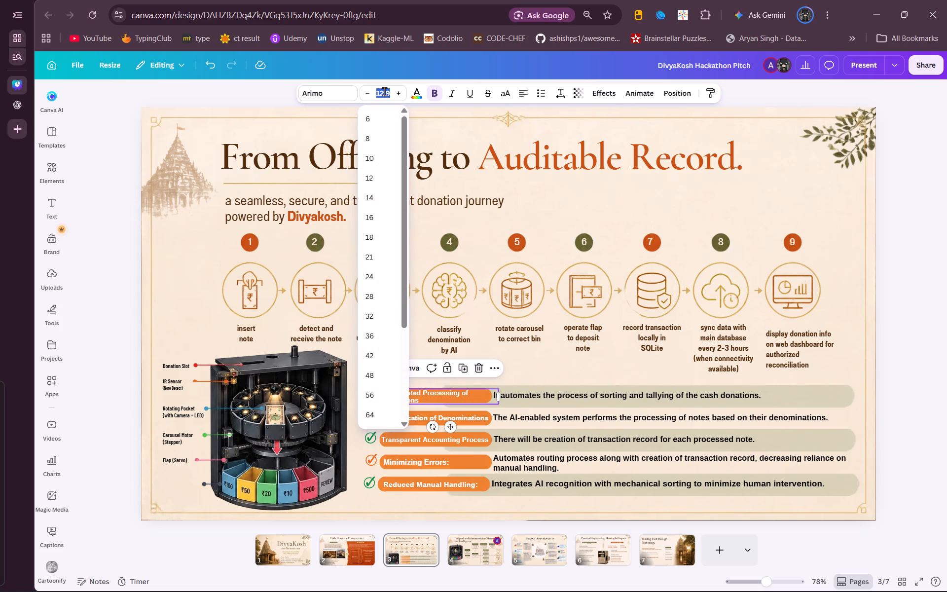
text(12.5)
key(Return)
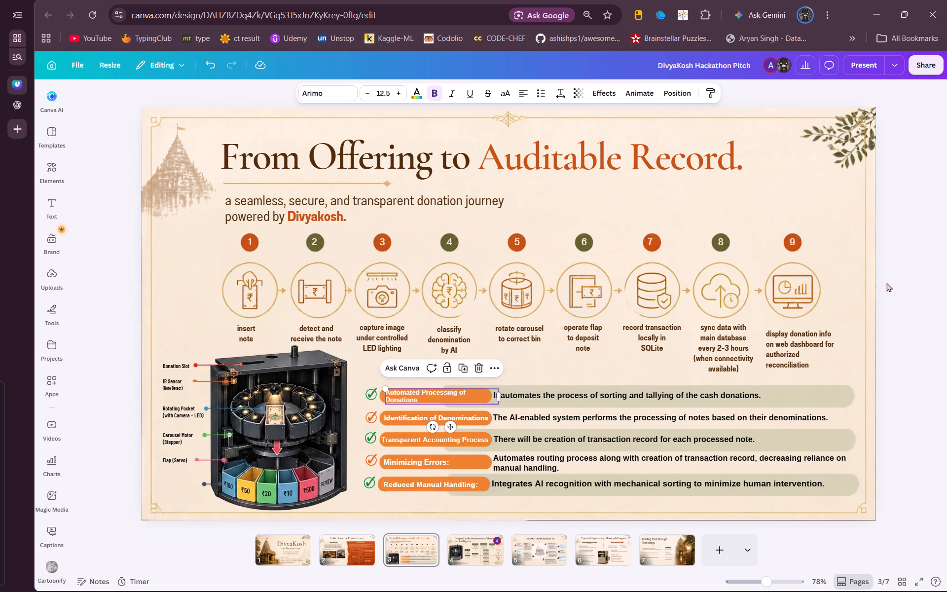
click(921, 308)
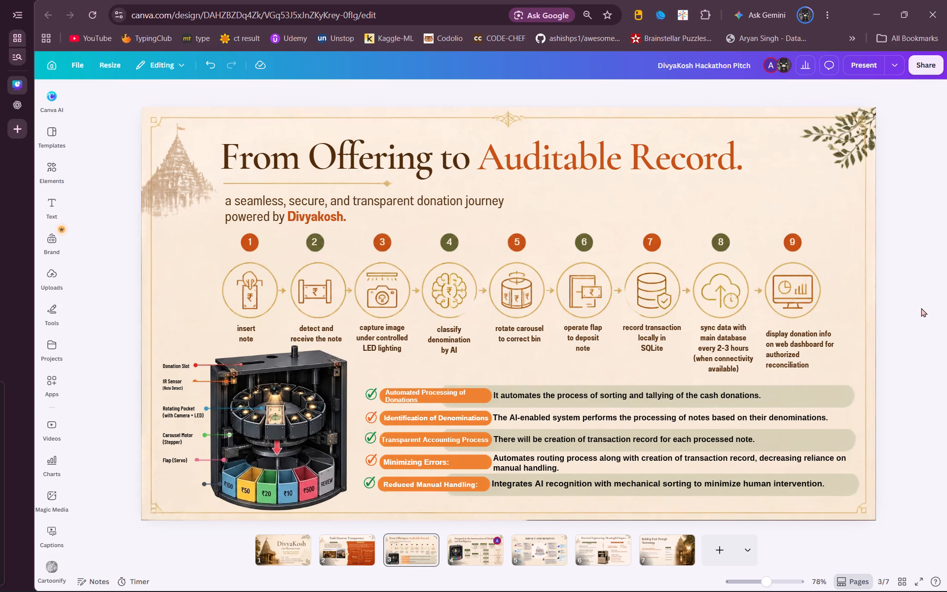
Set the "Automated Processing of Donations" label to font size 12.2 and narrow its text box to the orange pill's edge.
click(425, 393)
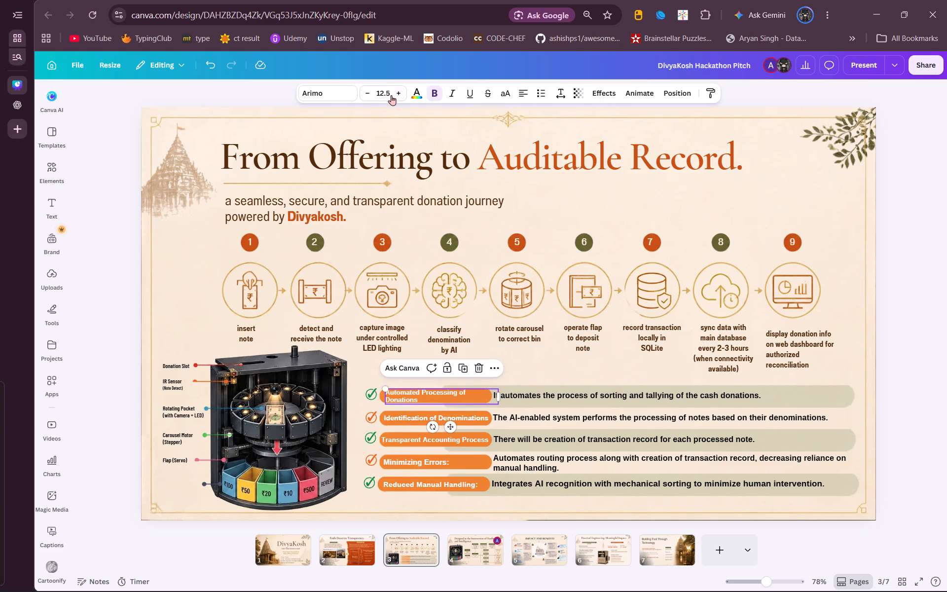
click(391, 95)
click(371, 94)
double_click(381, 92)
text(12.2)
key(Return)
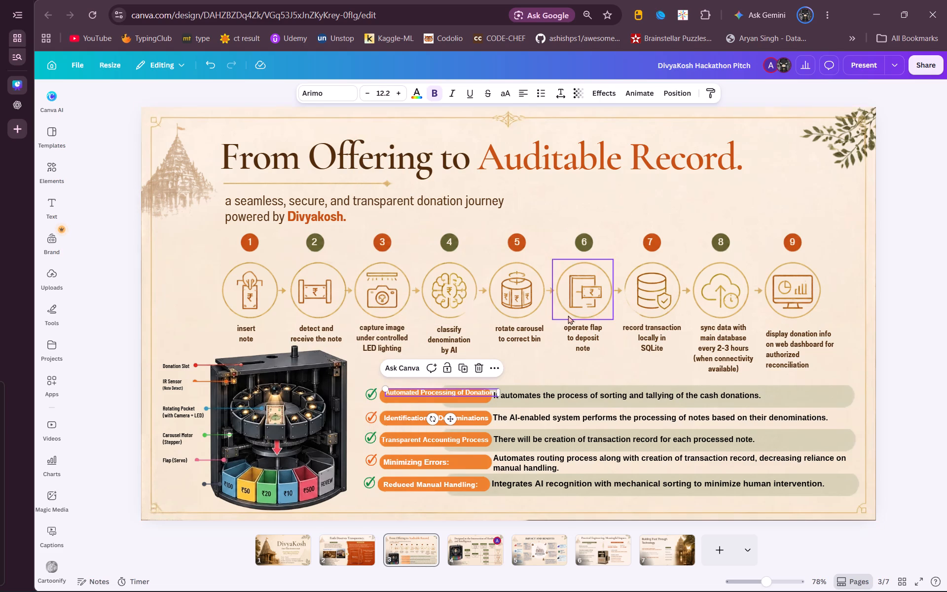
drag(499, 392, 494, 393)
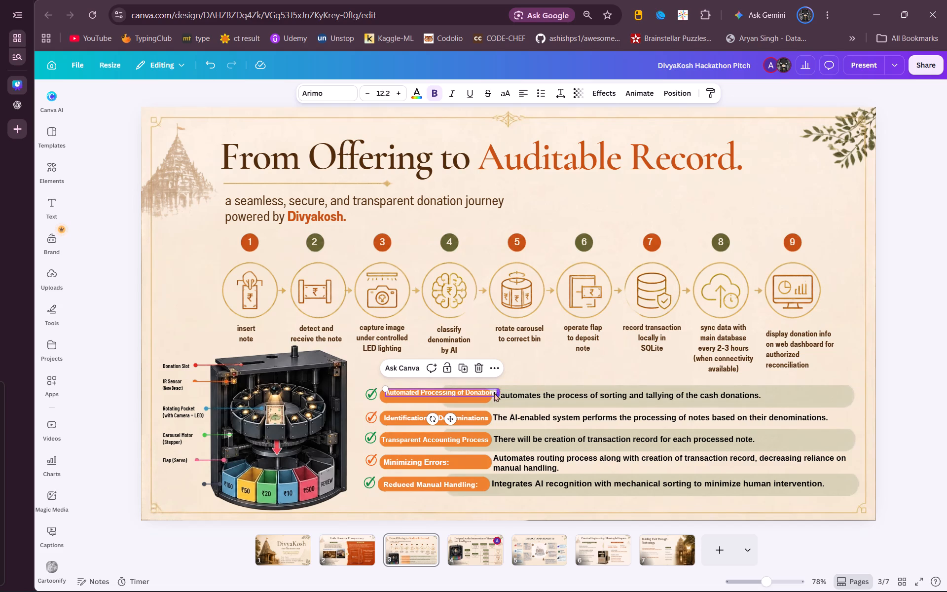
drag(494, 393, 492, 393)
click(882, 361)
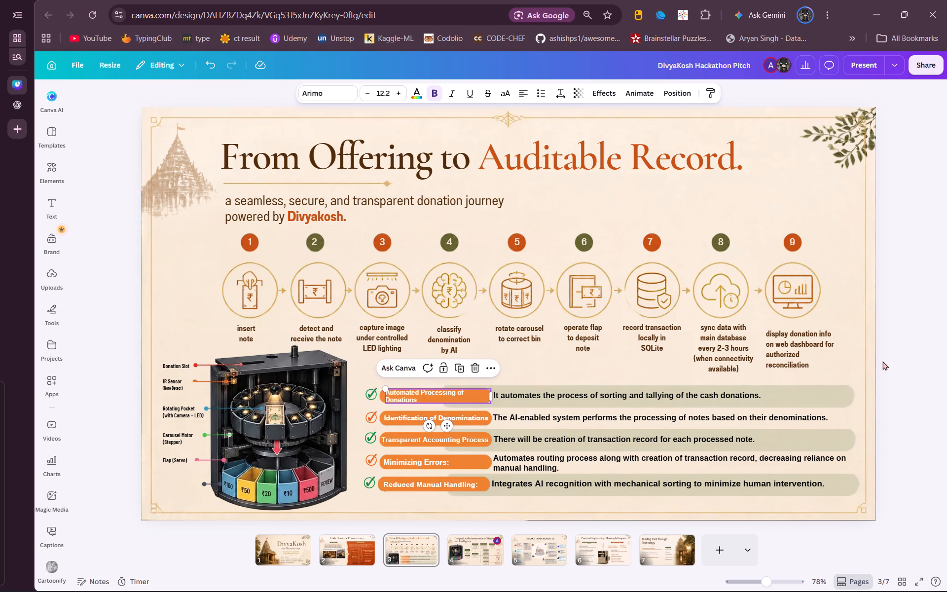
Set the "Automated Processing of Donations" label to font size 11.5 and narrow its text box to about 260 wide.
click(450, 397)
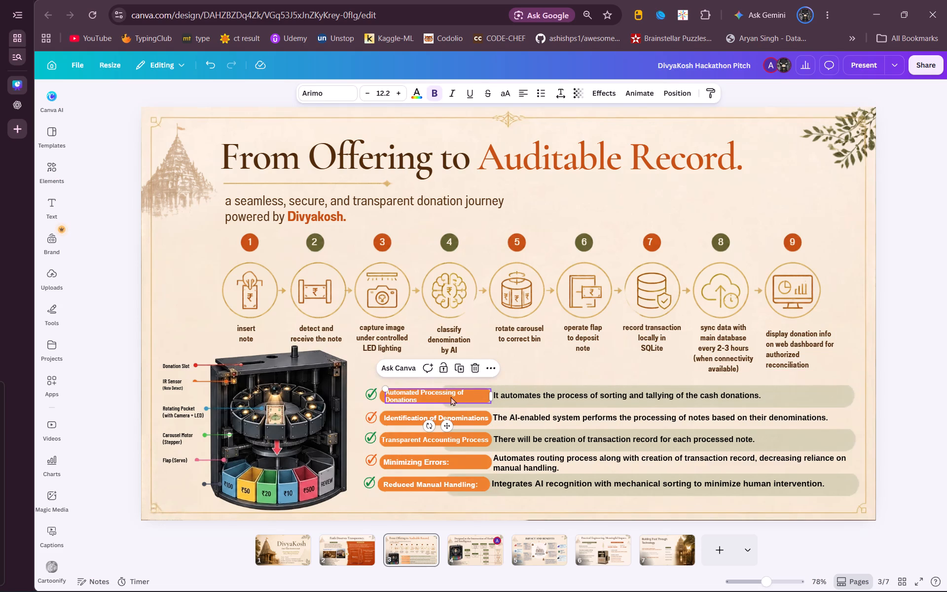
click(450, 397)
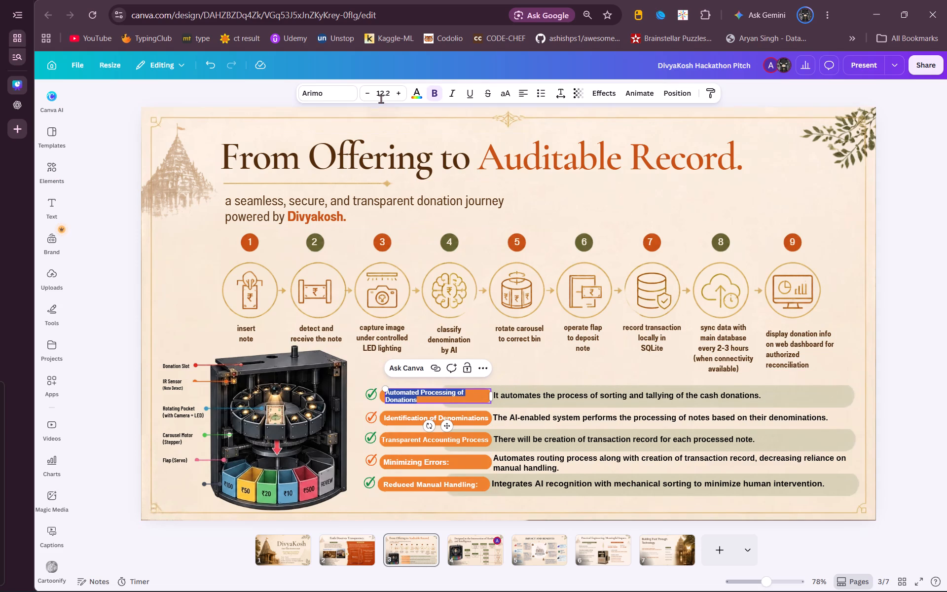
double_click(380, 96)
key(1)
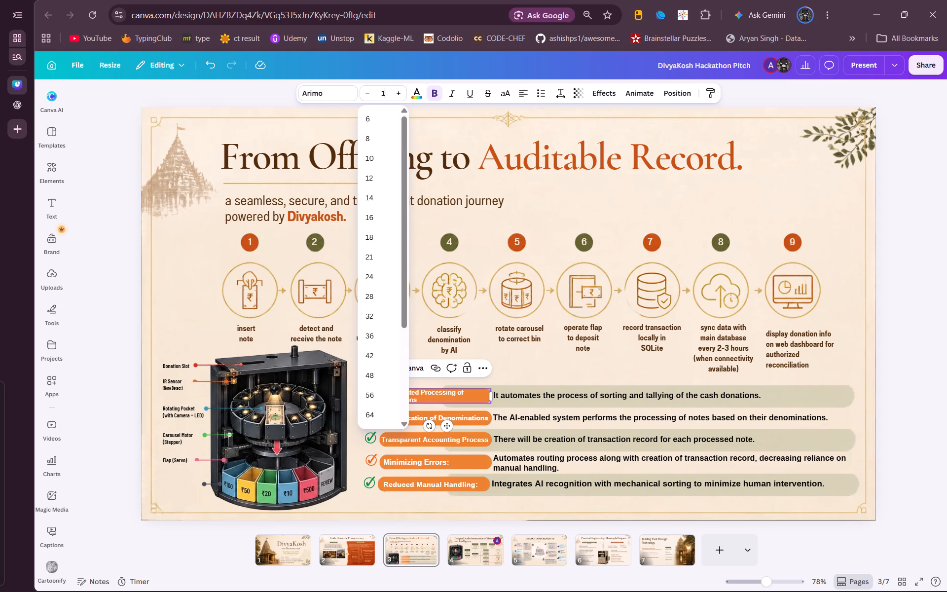
key(1)
text(.5)
key(Return)
click(490, 393)
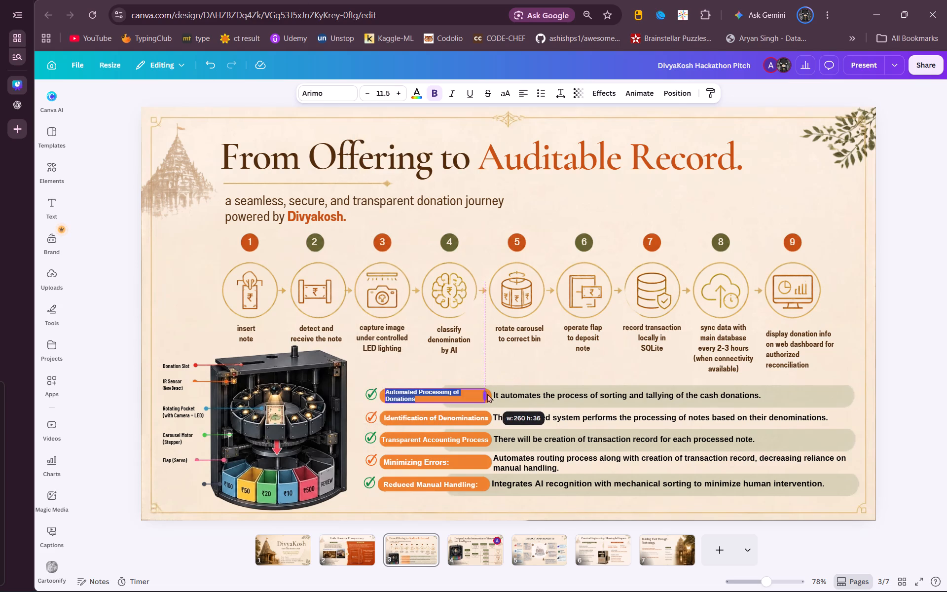
click(899, 389)
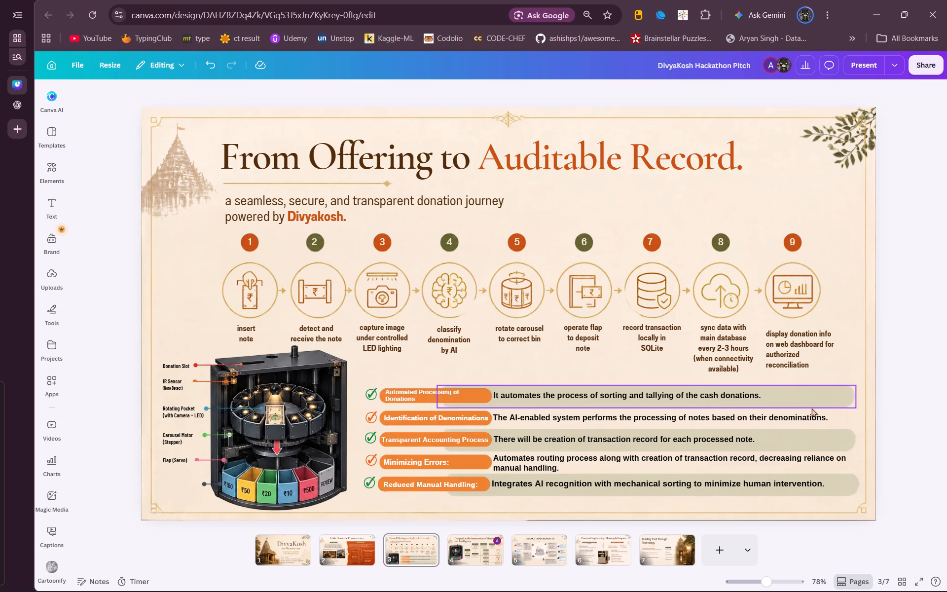
Open slide 4, "Designed at the Intersection of Hardware and Intelligence.", for another check.
click(447, 550)
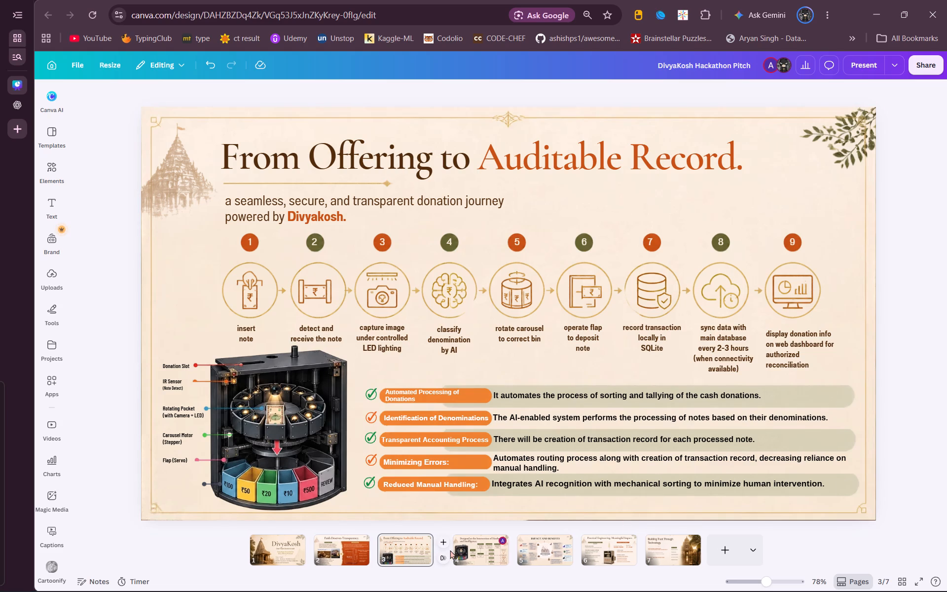
click(486, 550)
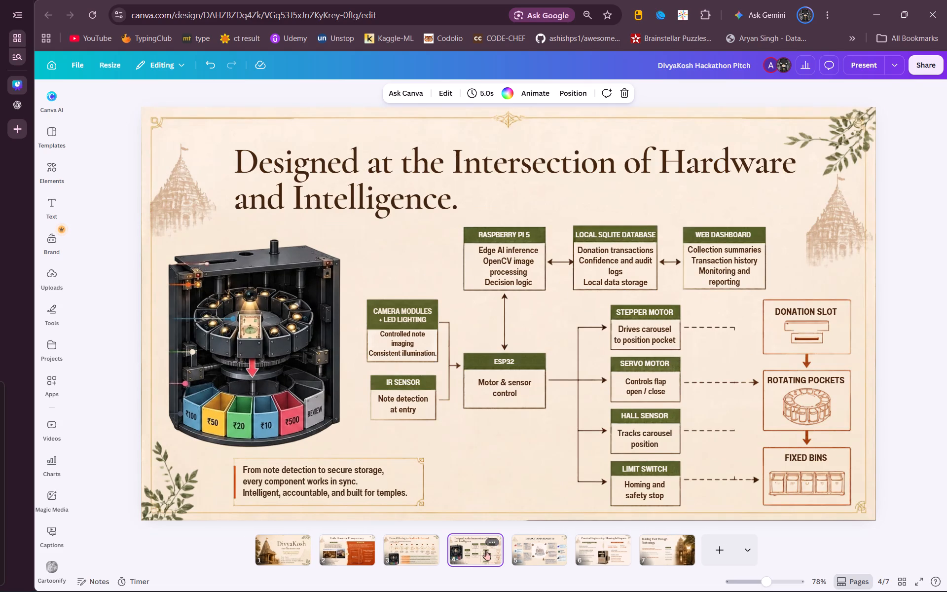
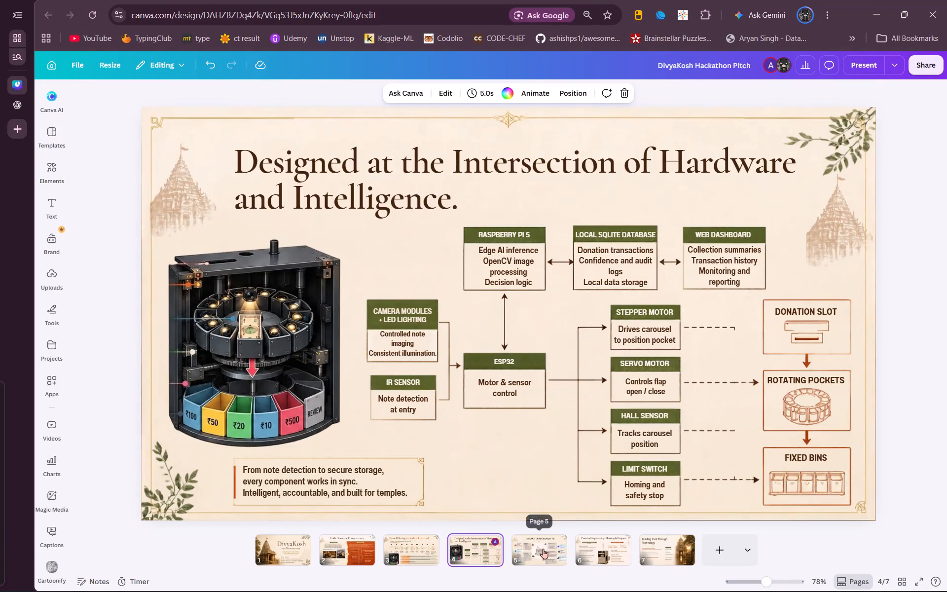
Open slide 5, "Impact and Benefits", to review its layout.
click(543, 549)
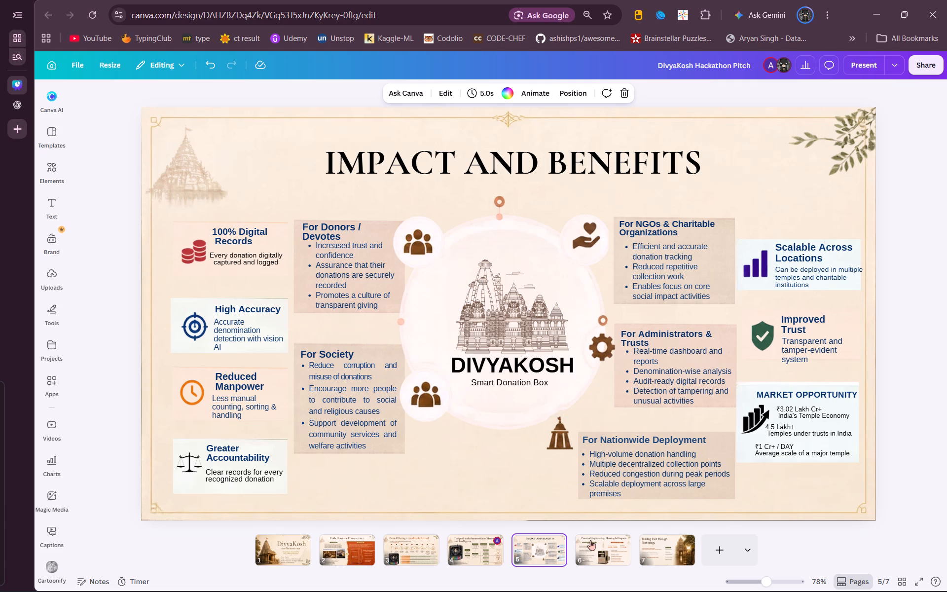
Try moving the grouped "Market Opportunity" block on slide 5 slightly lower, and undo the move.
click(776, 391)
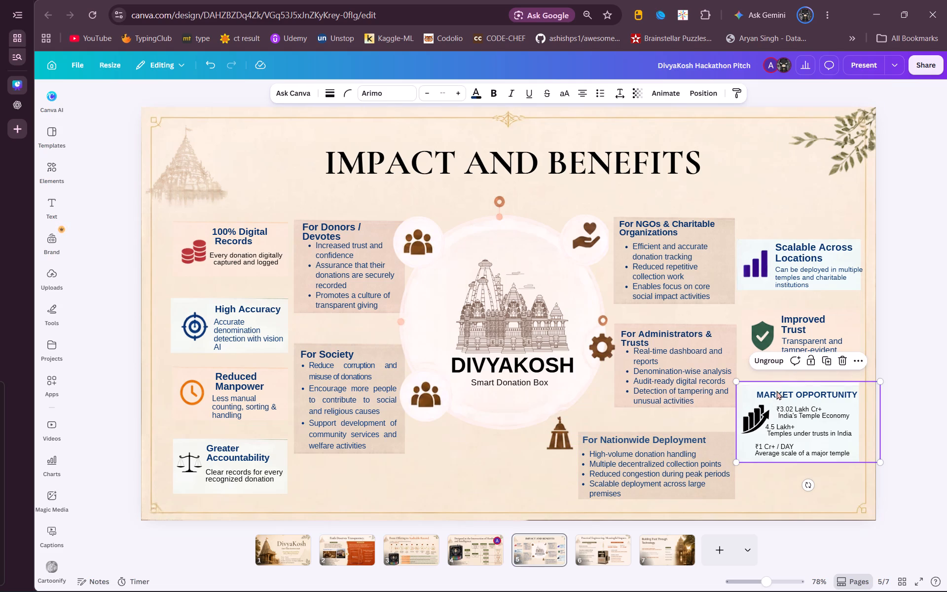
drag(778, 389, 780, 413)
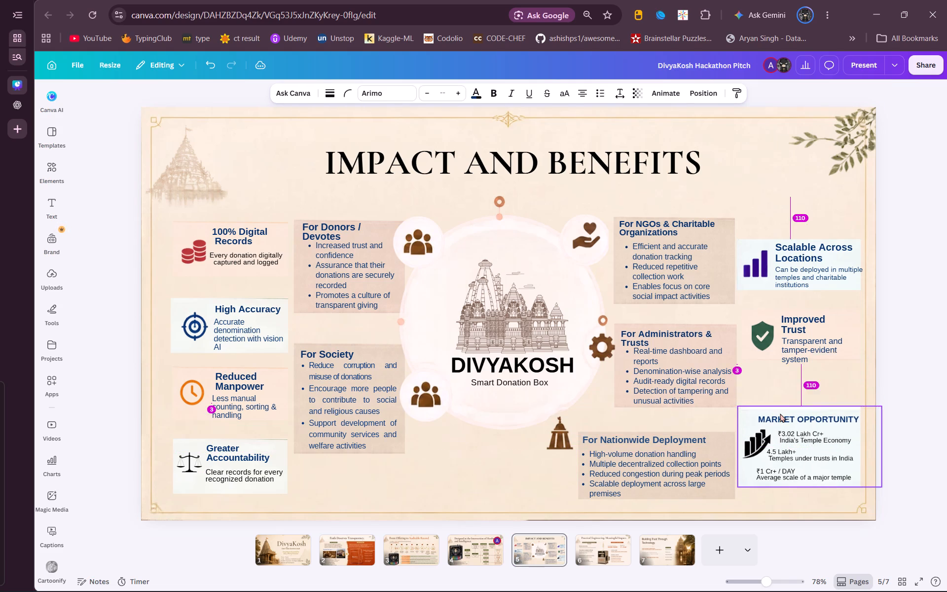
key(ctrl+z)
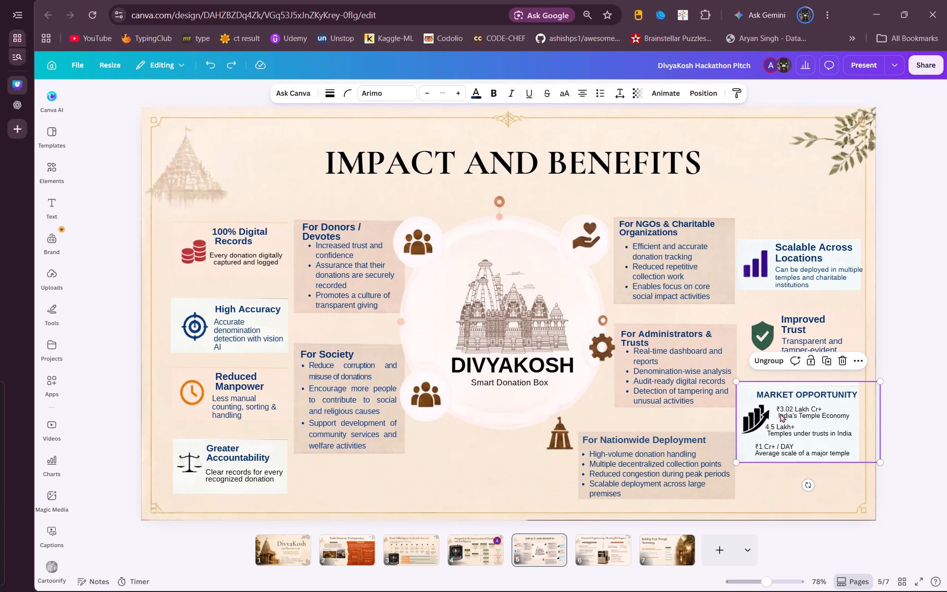
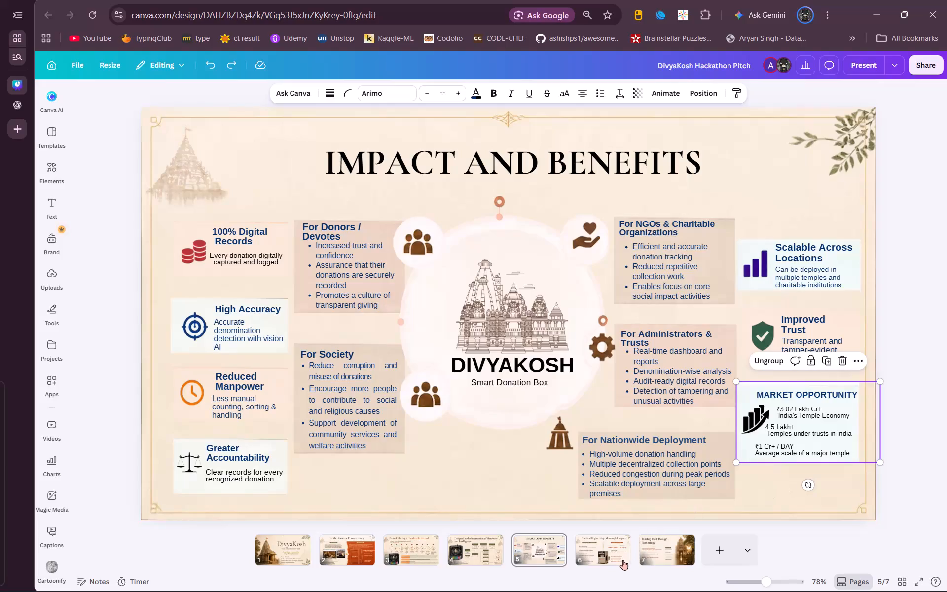
Review the layout of slides 6, 7, 1, 2, 4 and 5 for anything that still needs polishing.
click(623, 560)
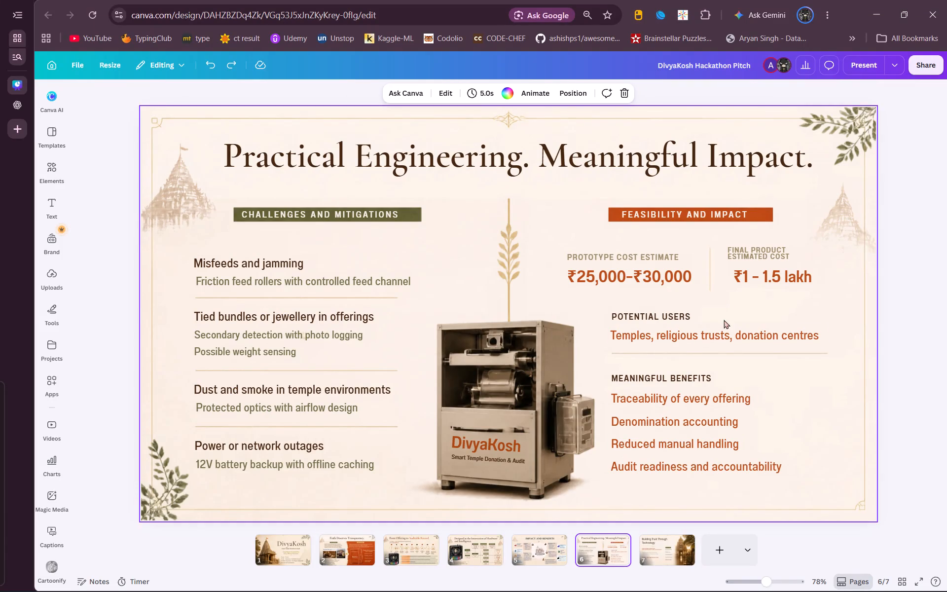
click(723, 334)
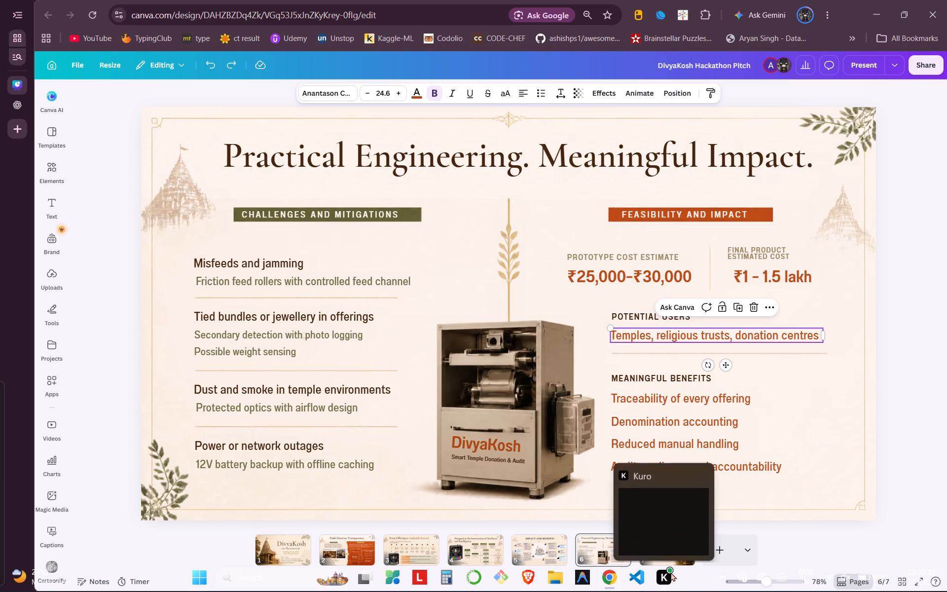
click(903, 448)
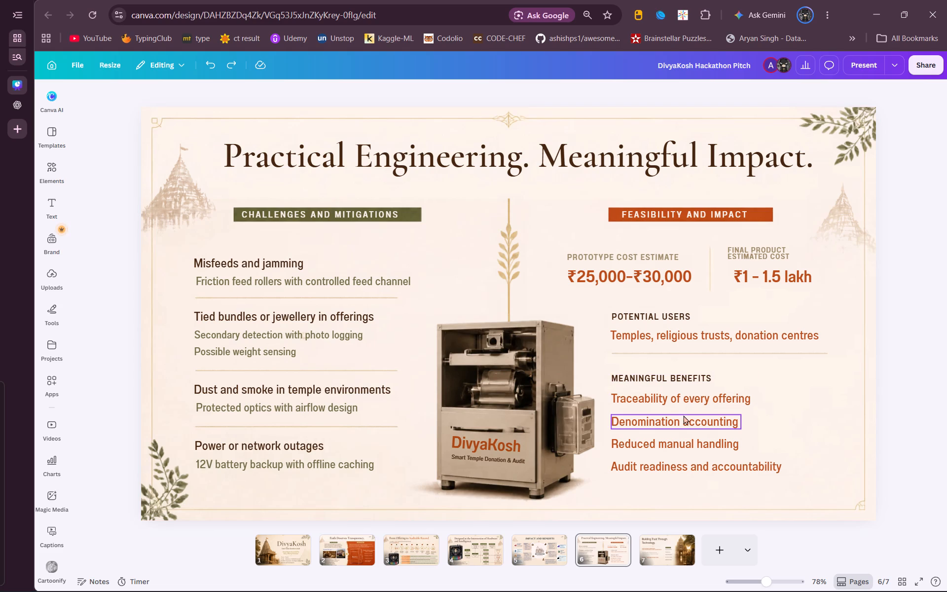
click(656, 541)
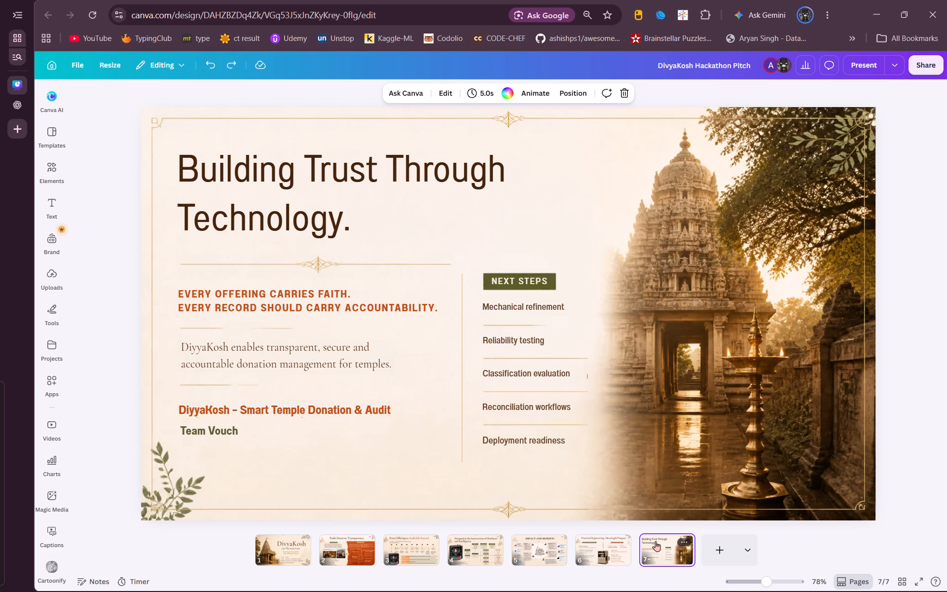
click(284, 550)
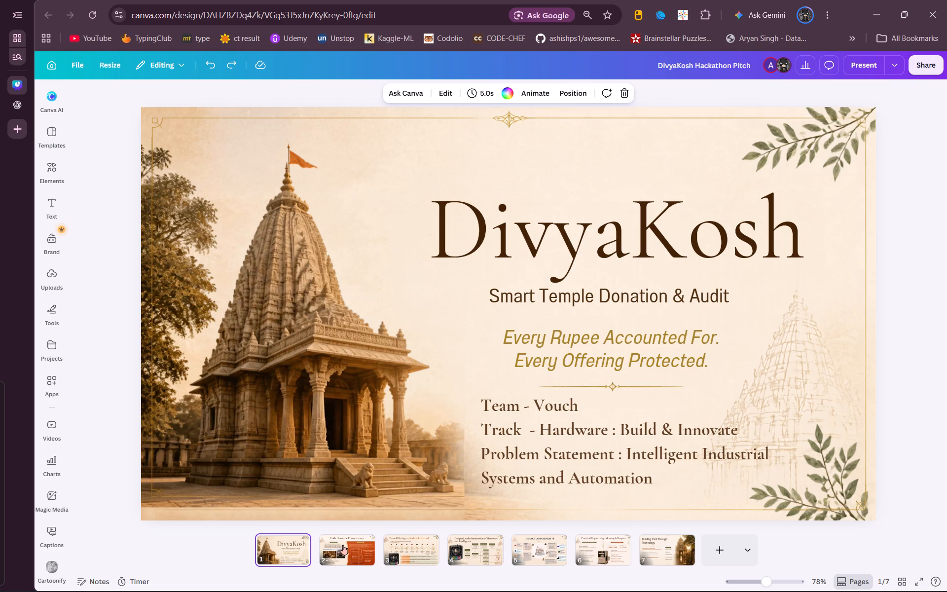
click(343, 545)
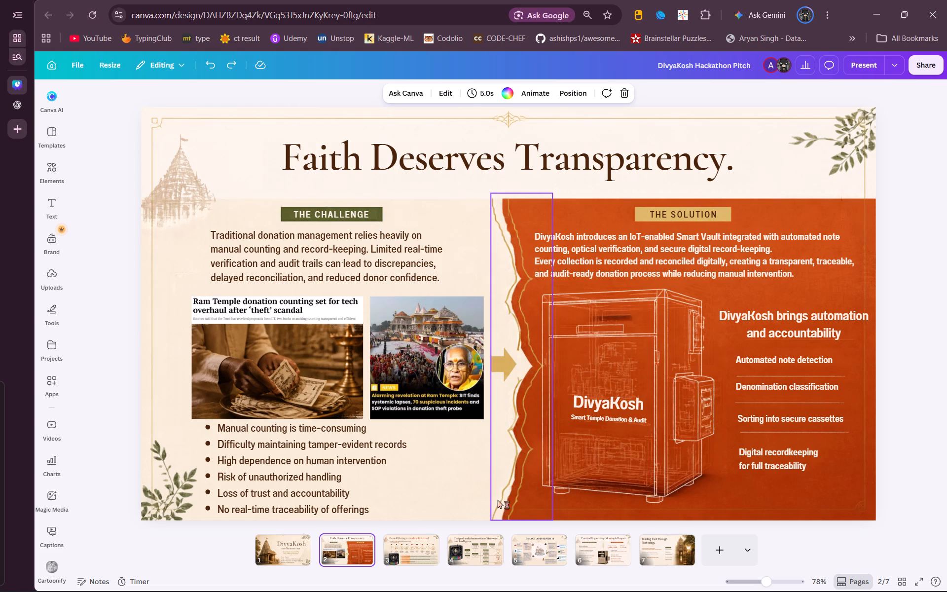
click(479, 546)
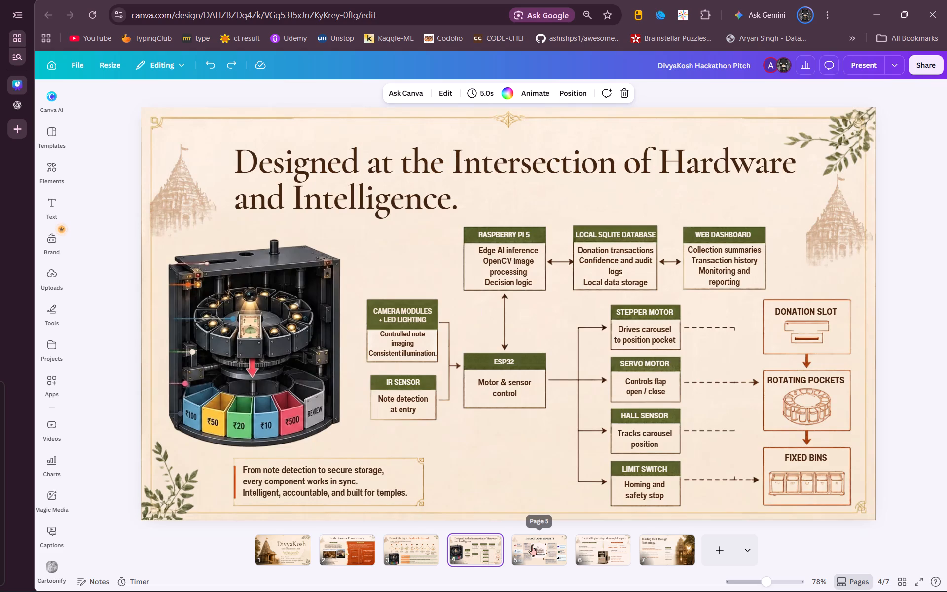
click(532, 545)
On slide 4, delete the four dashed connectors beside the Stepper Motor, Servo Motor, Hall Sensor and Limit Switch boxes.
click(477, 549)
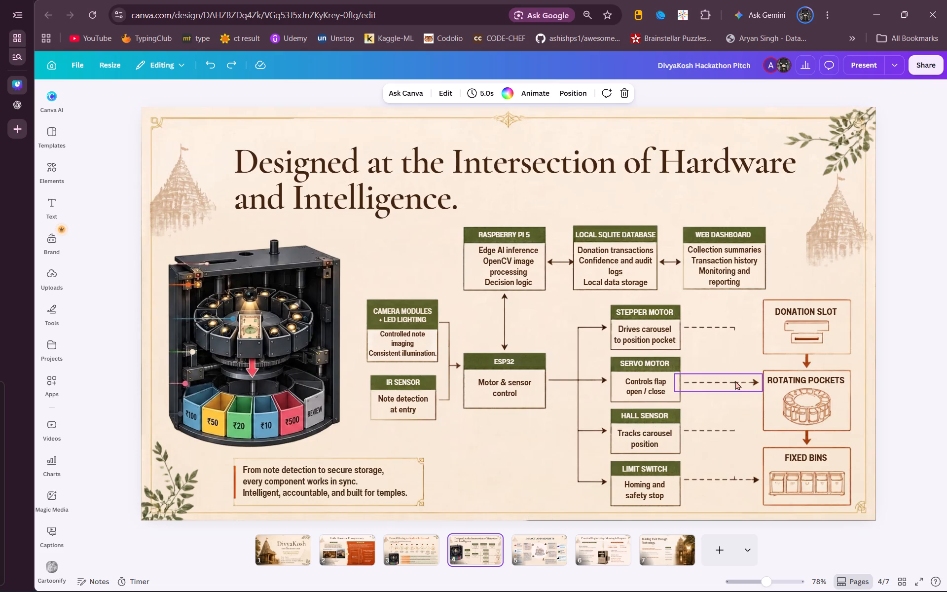
click(735, 381)
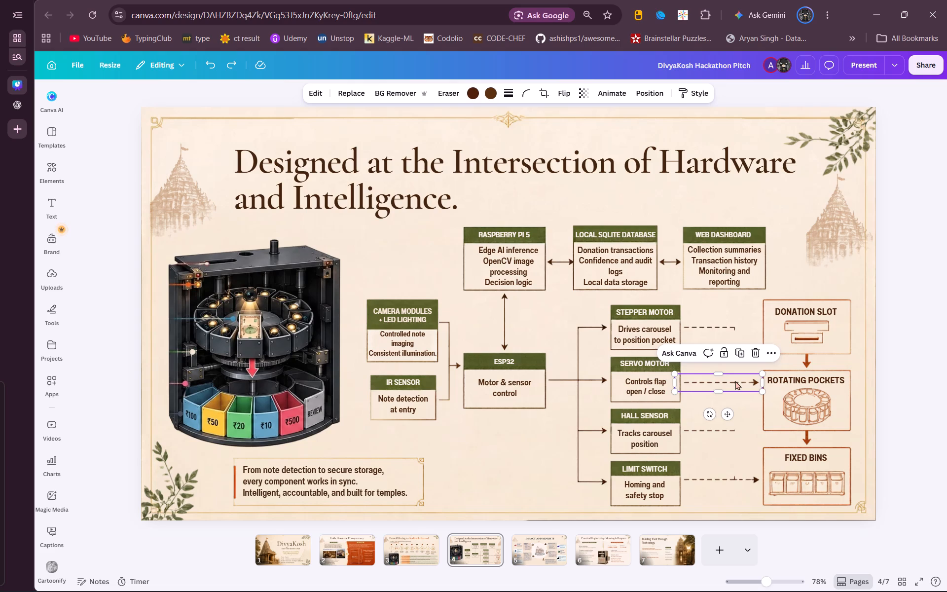
key(Delete)
click(713, 430)
key(Delete)
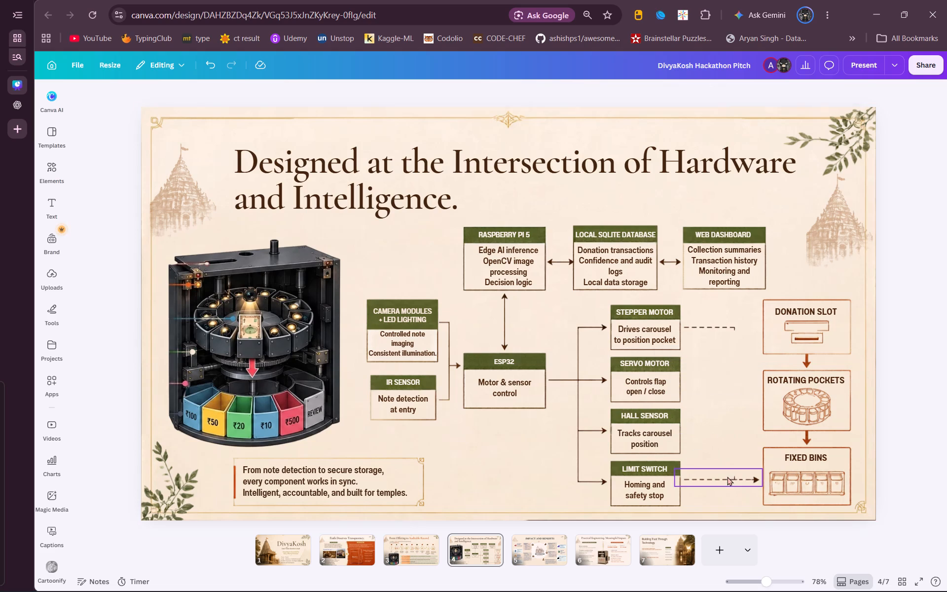
click(727, 477)
key(Delete)
click(705, 325)
key(Delete)
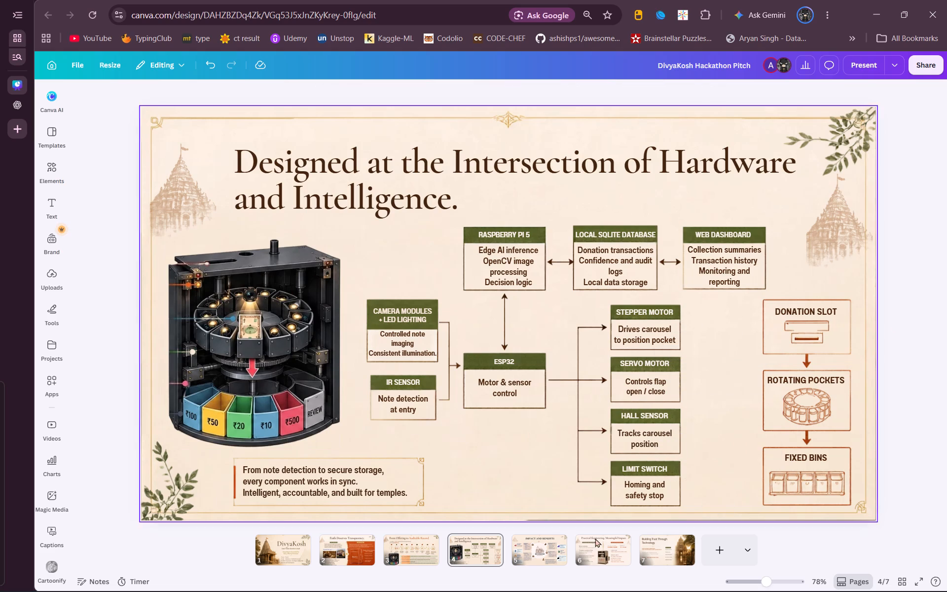
Compare slide 3, "From Offering to Auditable Record", with slide 4, and check slide 5, "Impact and Benefits".
click(433, 552)
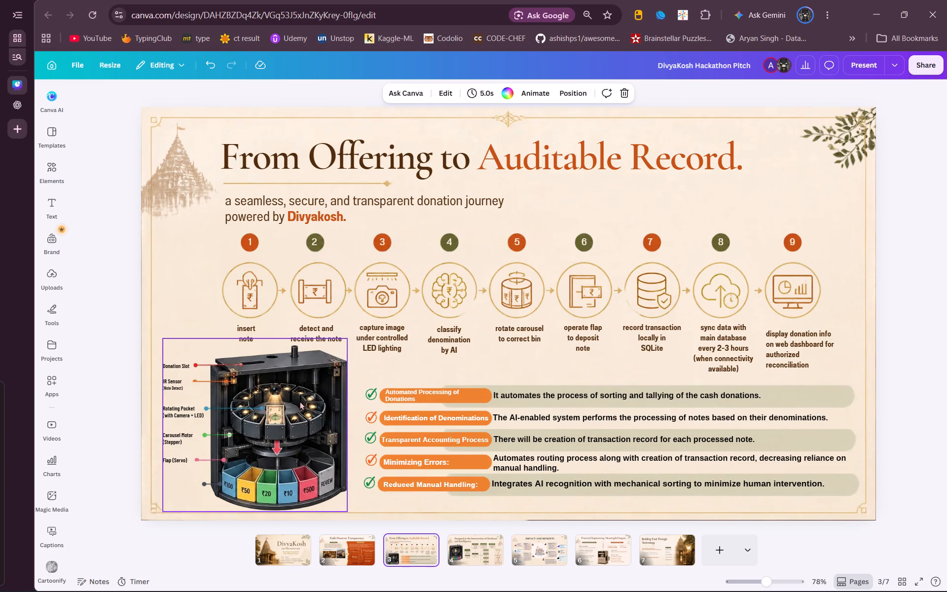
click(470, 551)
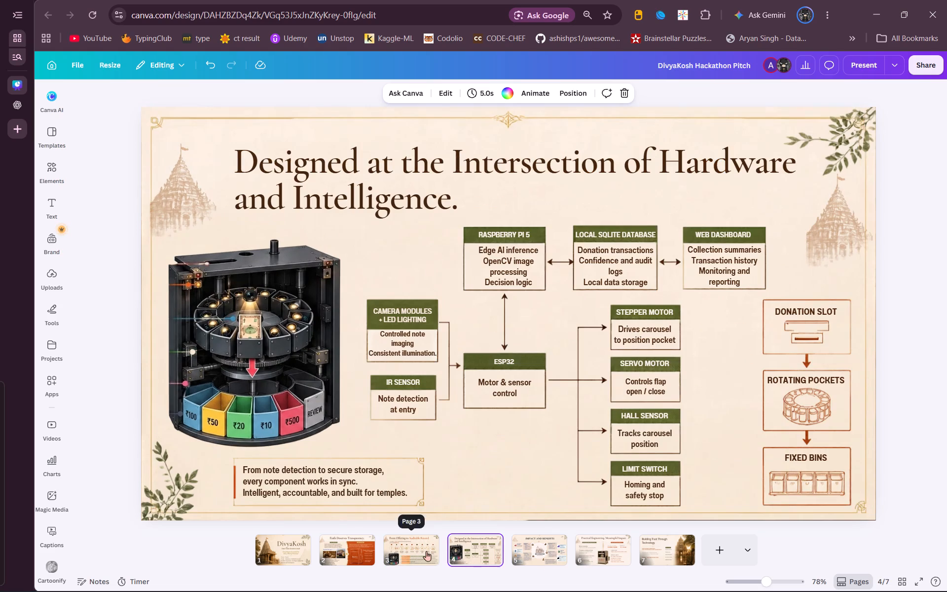
click(426, 551)
click(473, 551)
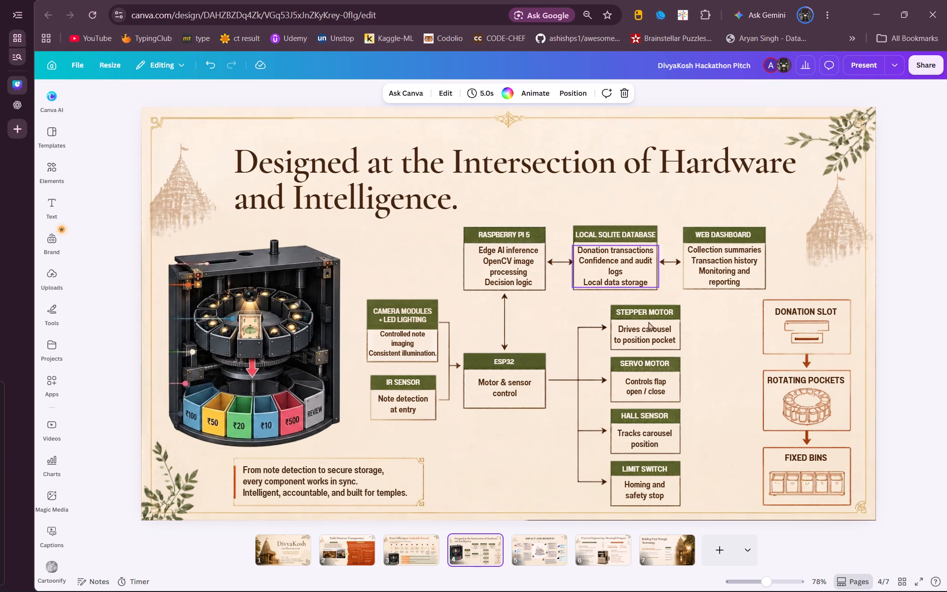
click(536, 541)
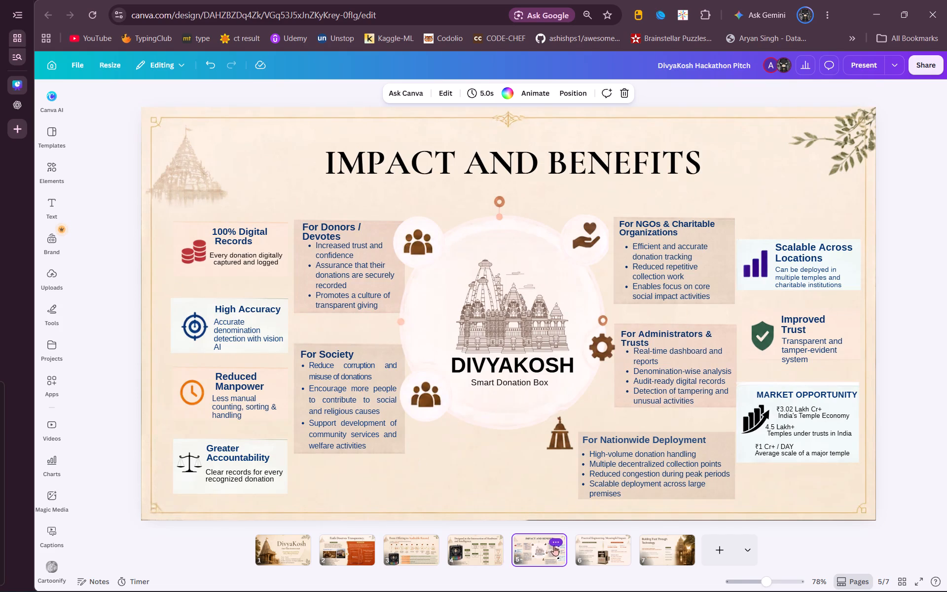
scroll(290, 555, down, 1)
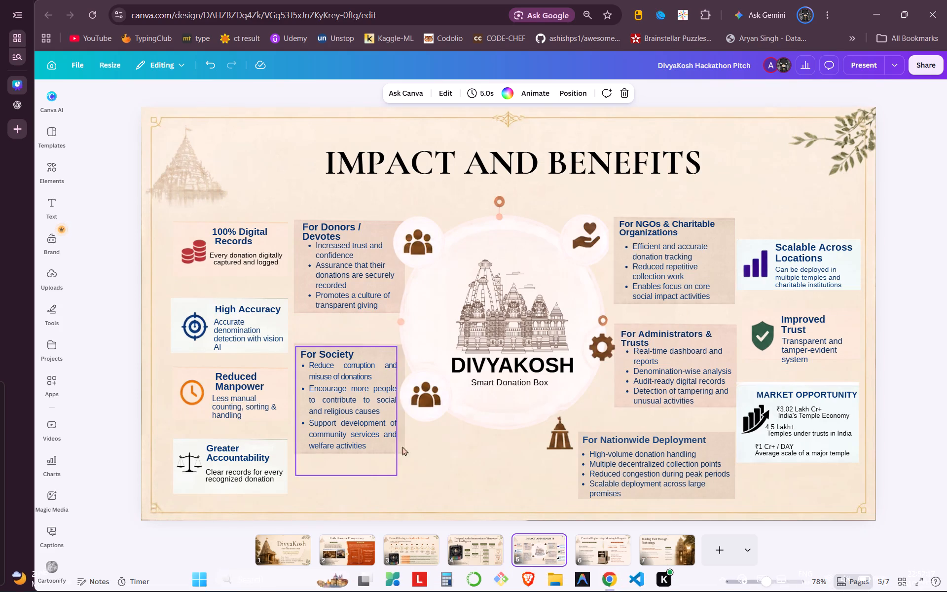
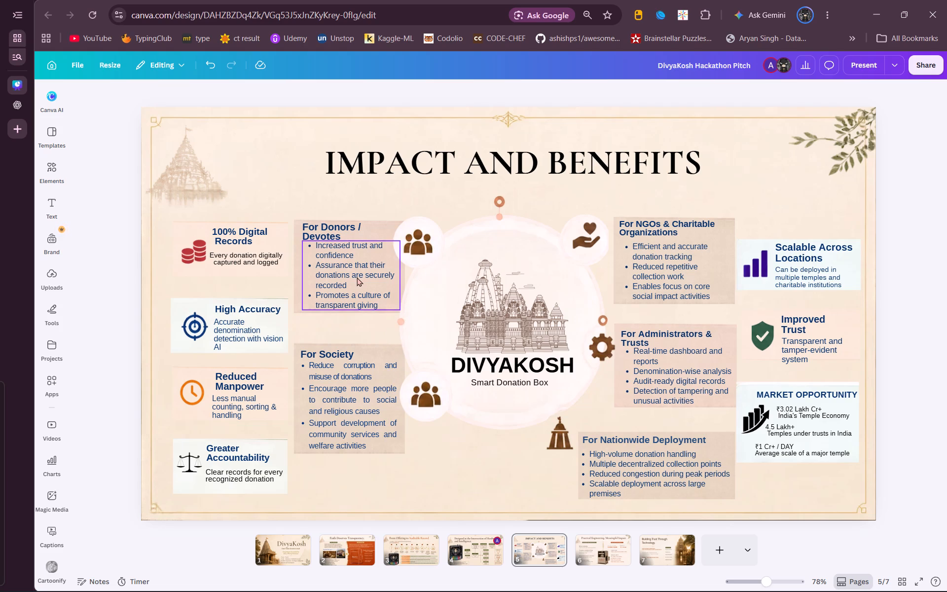
On slide 5, "Impact and Benefits", select all the content blocks below the title and make their text bold.
click(249, 260)
click(253, 202)
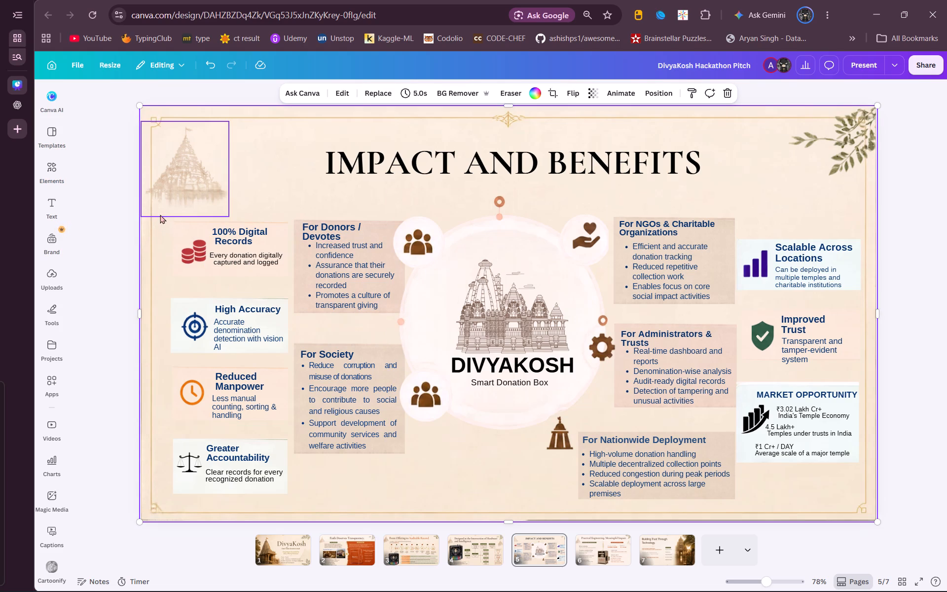
drag(164, 221, 813, 445)
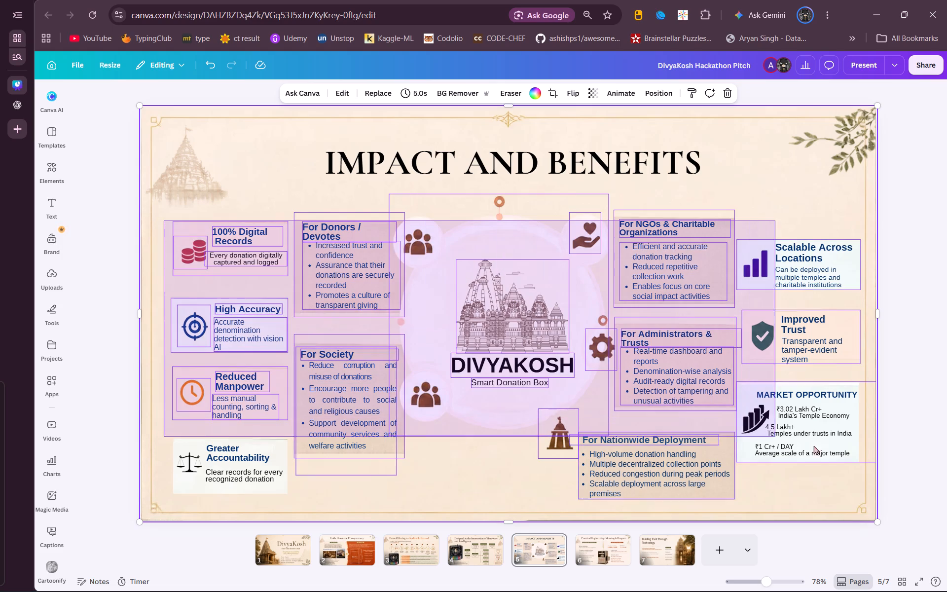
drag(813, 445, 852, 491)
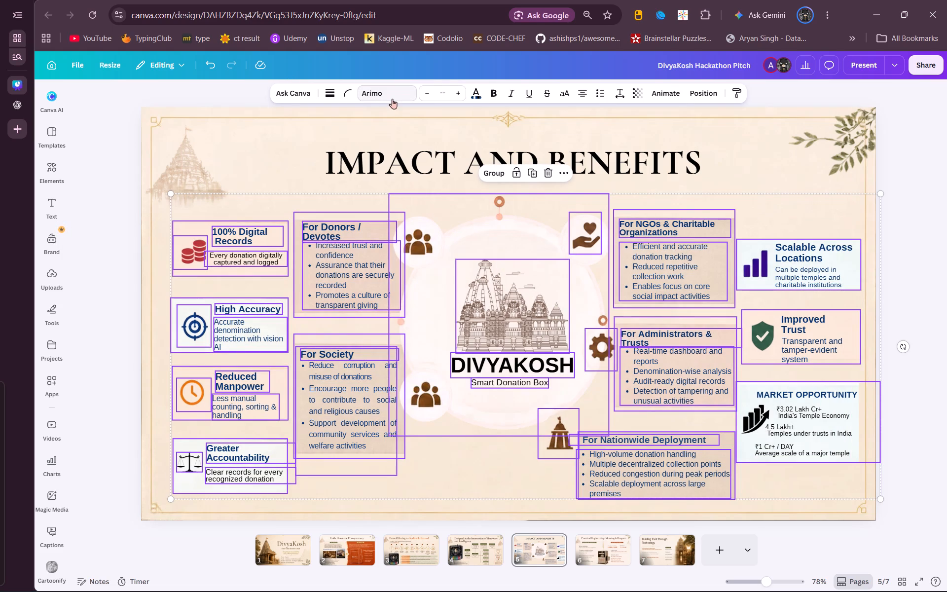
click(495, 96)
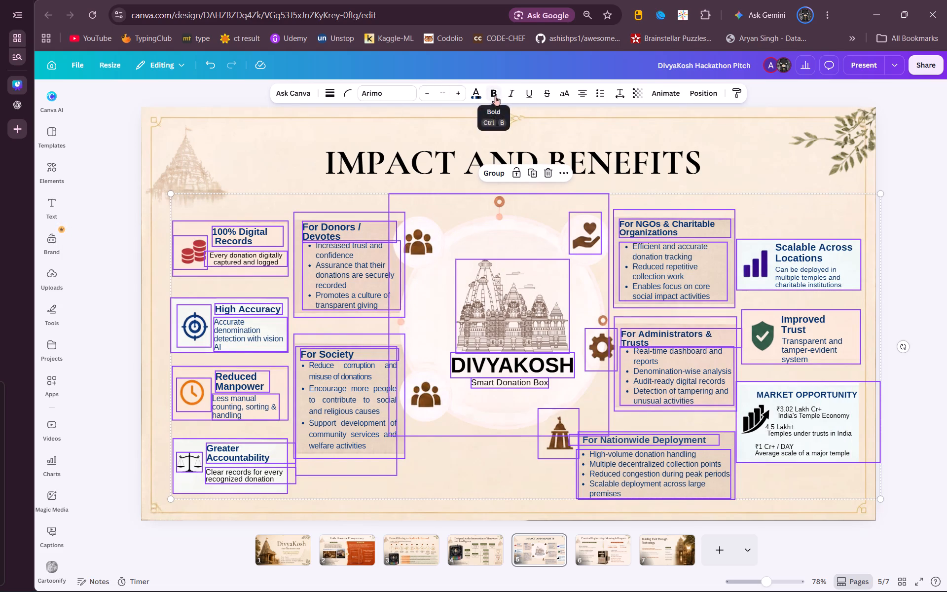
click(909, 274)
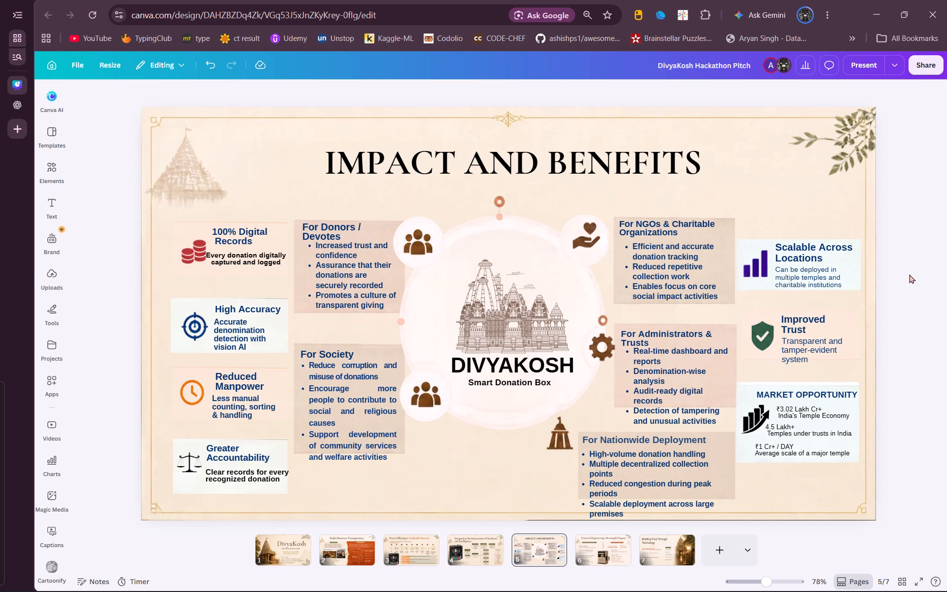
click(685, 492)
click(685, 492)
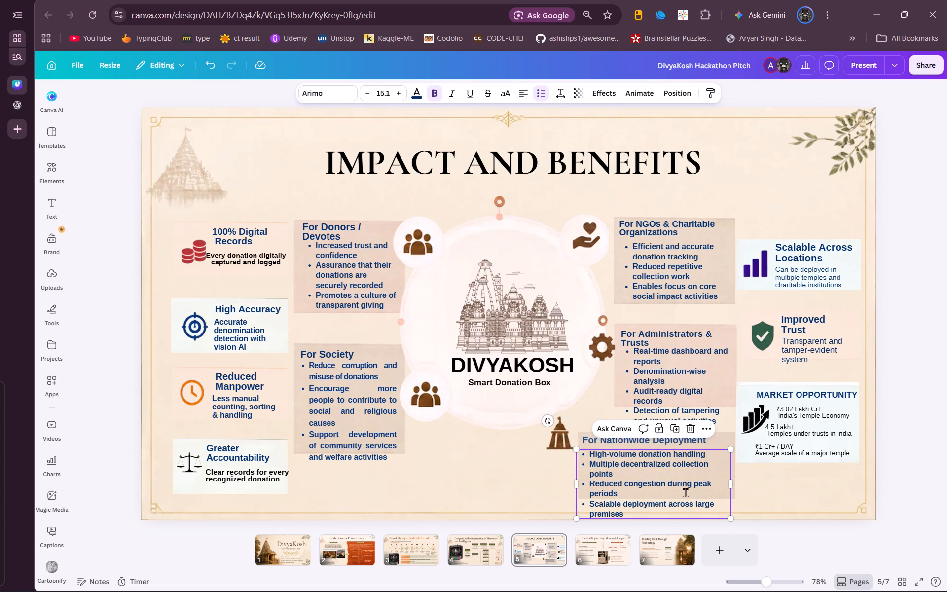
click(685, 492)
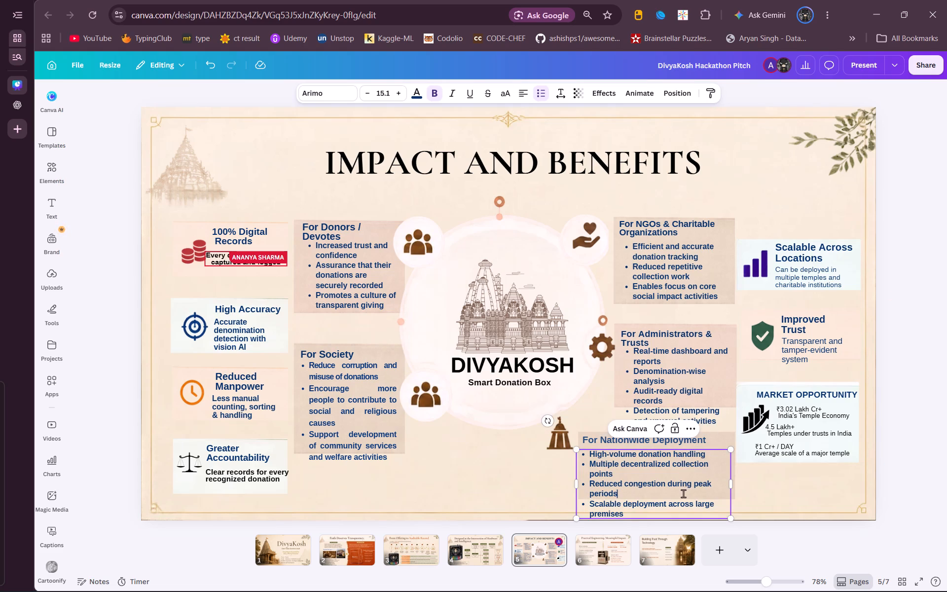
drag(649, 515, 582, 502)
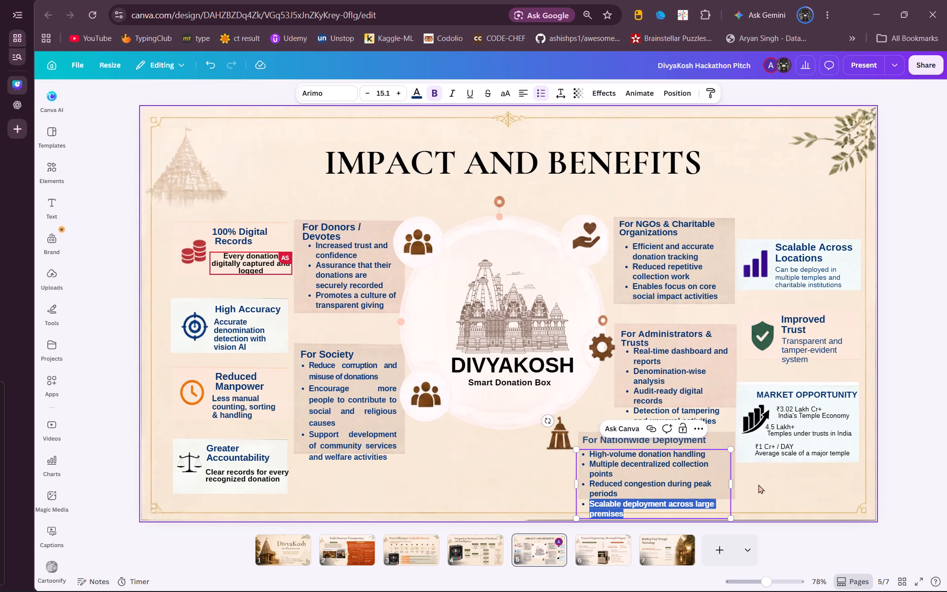
Reduce the bullet text to size 14.5 under For Administrators & Trusts and to 14.1 under For Nationwide Deployment.
click(686, 379)
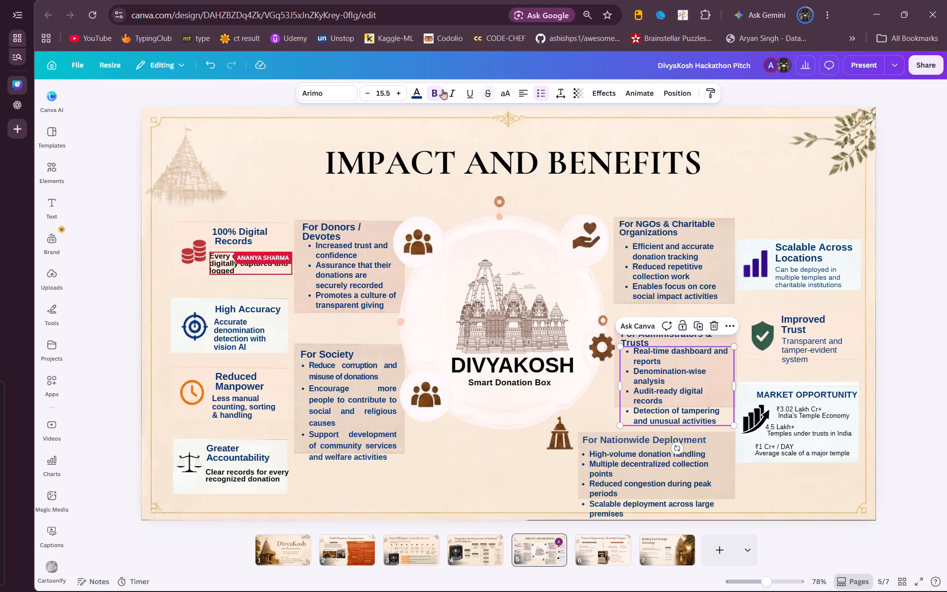
click(367, 92)
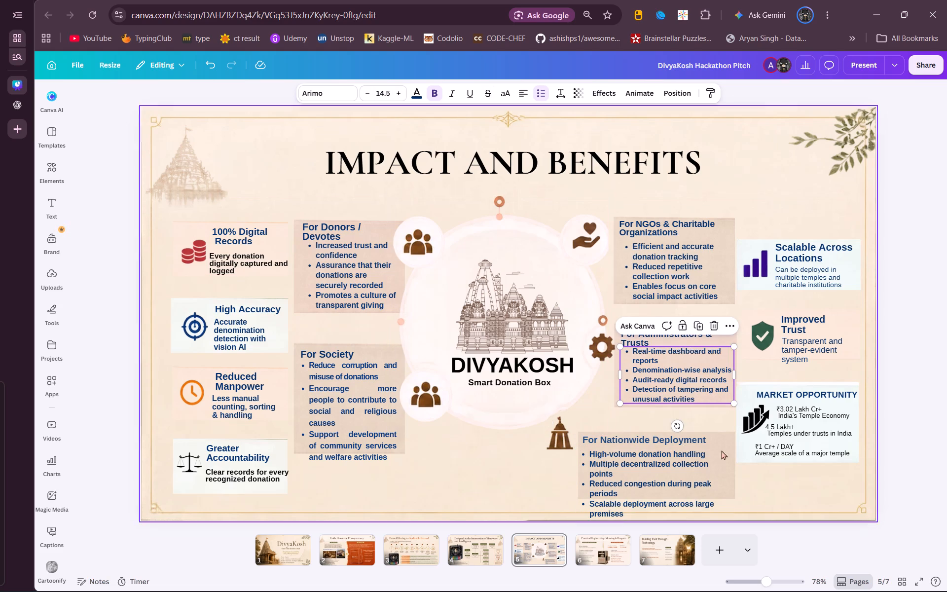
click(820, 507)
click(665, 490)
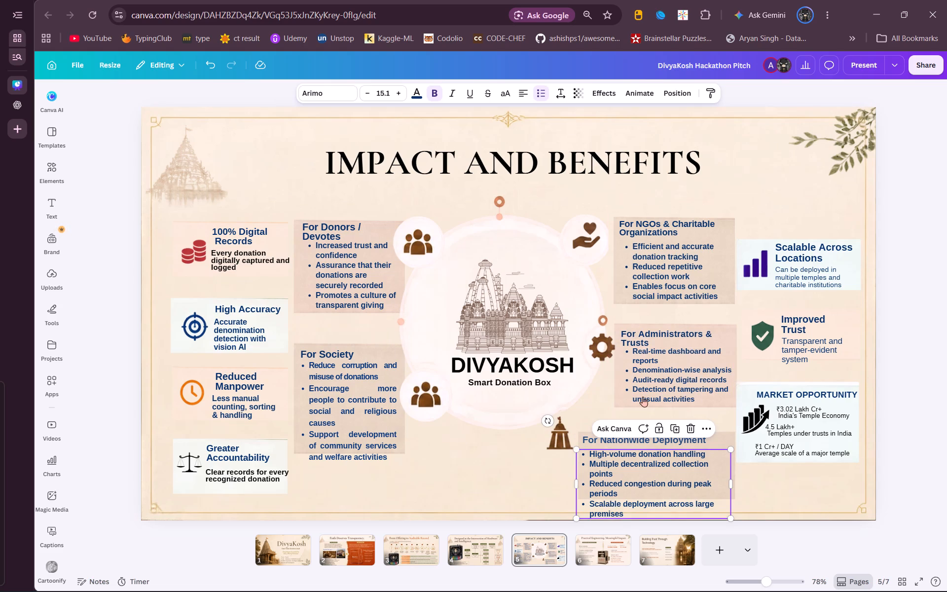
click(365, 94)
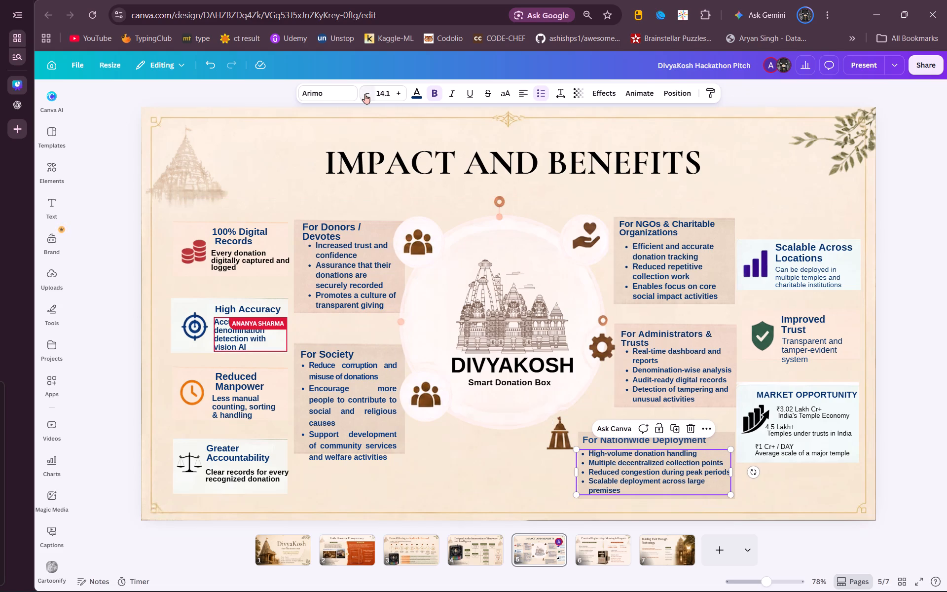
click(759, 498)
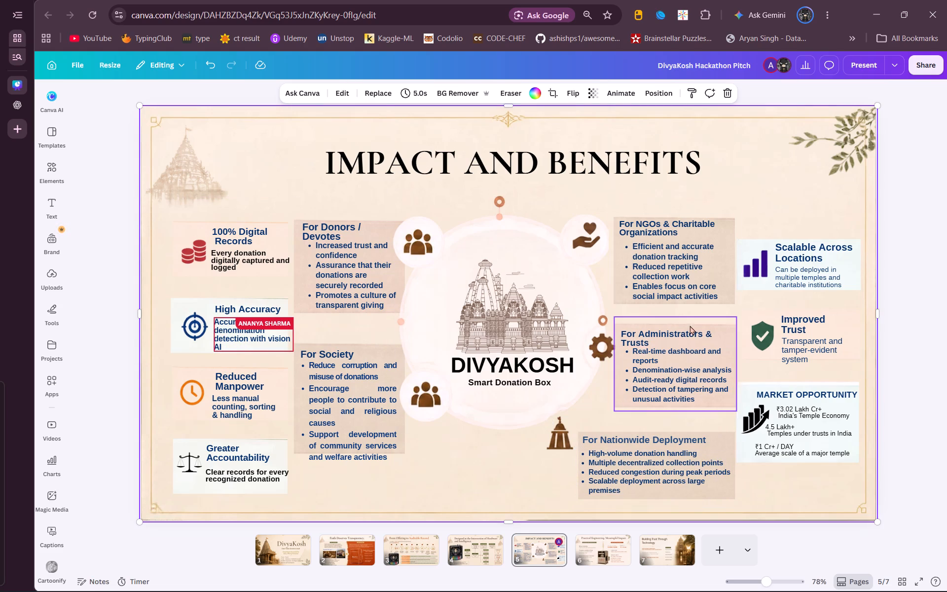
Set the "For Administrators & Trusts" heading to size 17, fit its text box to one line and shift it slightly left.
click(686, 336)
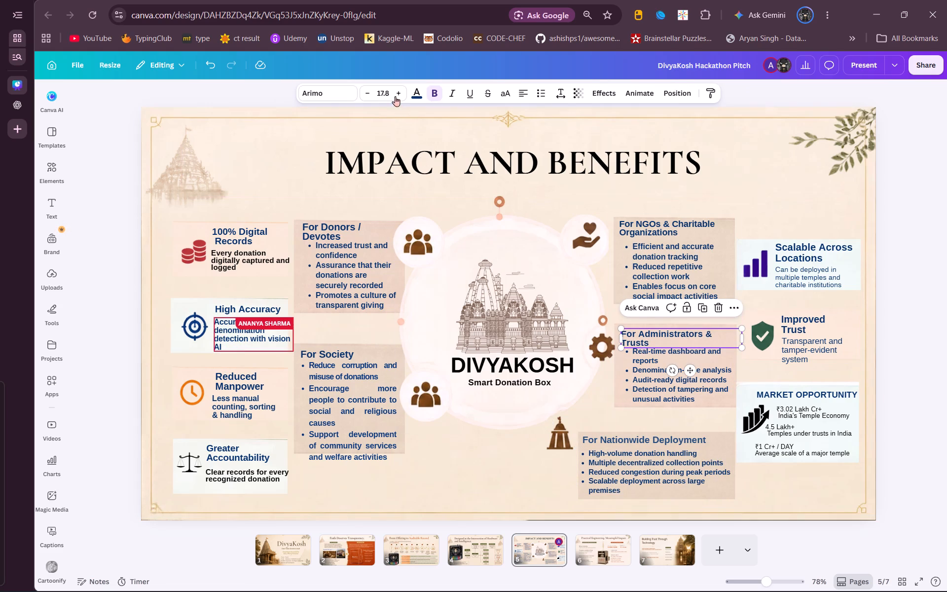
double_click(386, 91)
text(17)
key(Return)
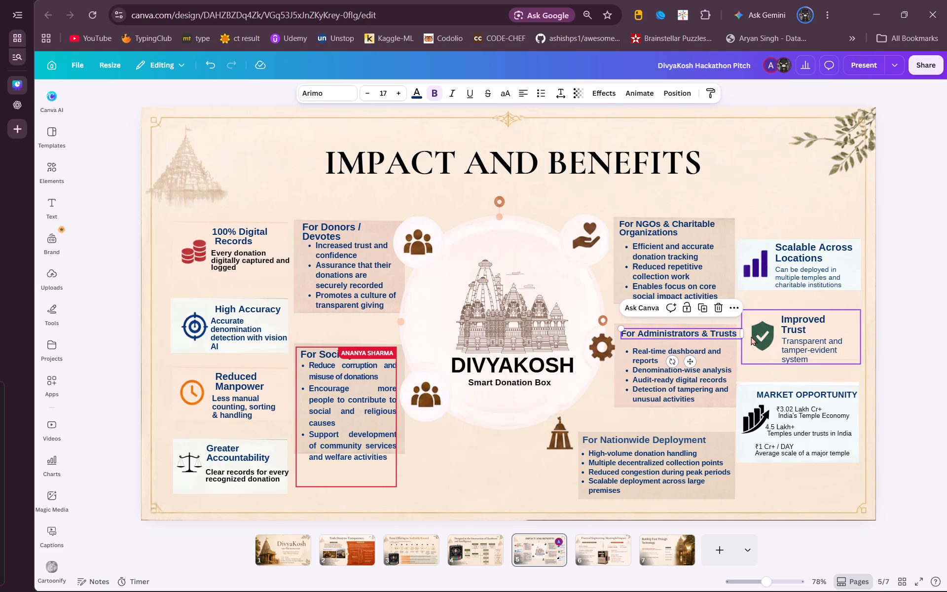
drag(744, 335, 738, 336)
click(738, 336)
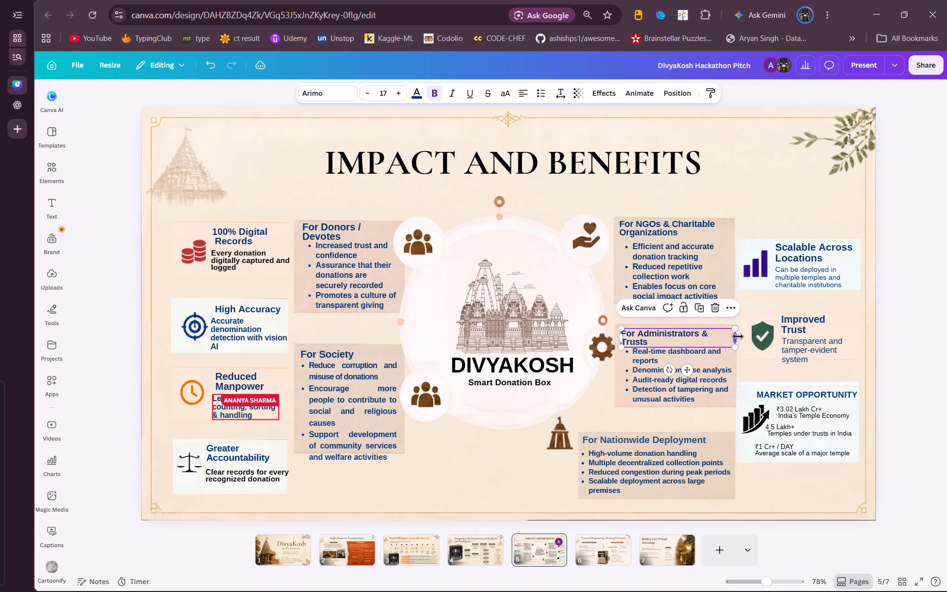
click(717, 334)
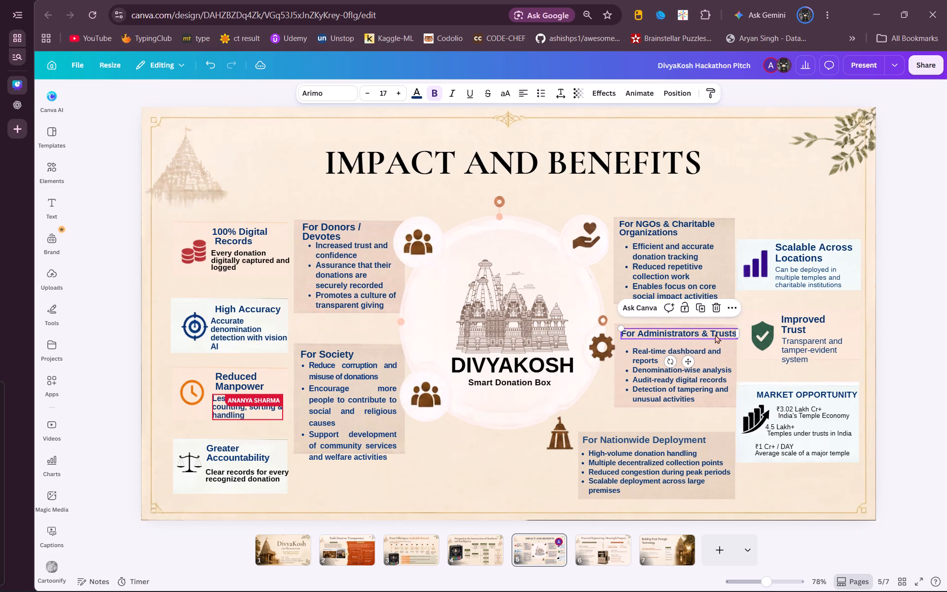
click(885, 362)
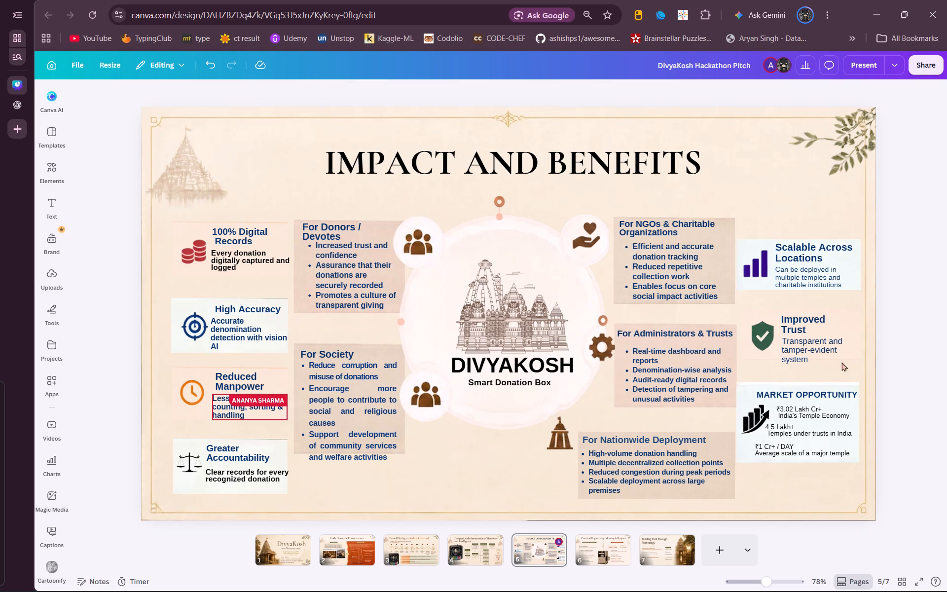
Move the For Administrators & Trusts bullet list slightly up, closer to its heading.
click(688, 378)
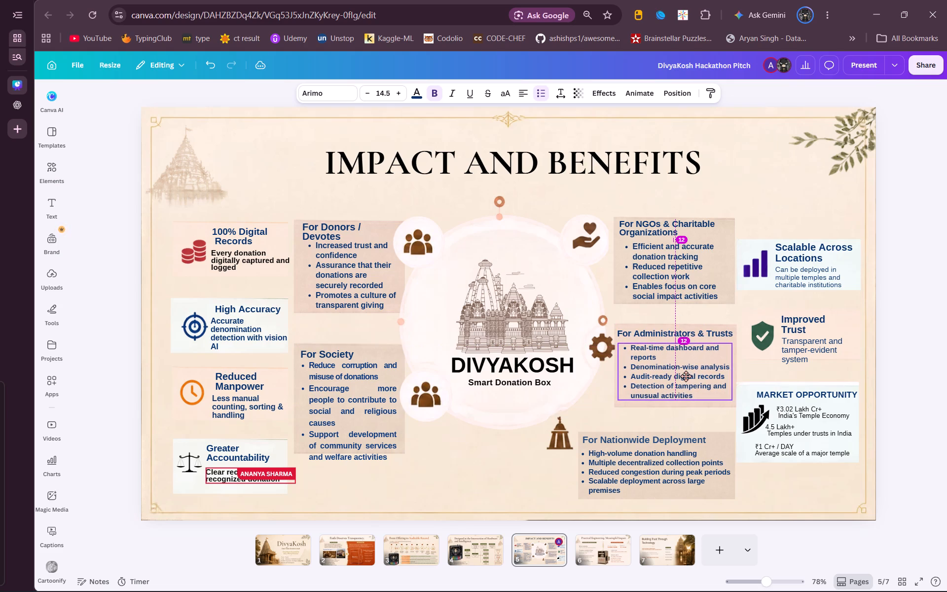
click(914, 381)
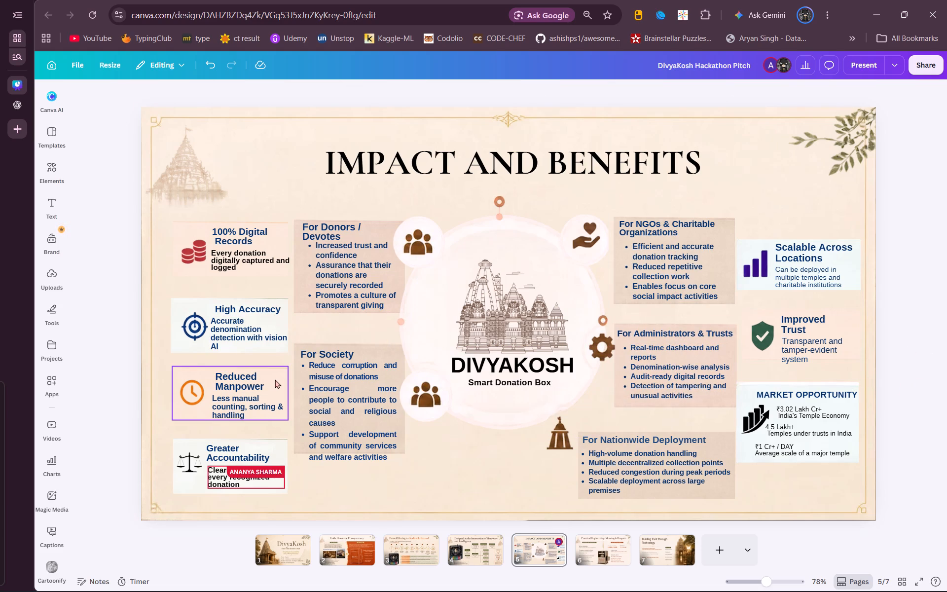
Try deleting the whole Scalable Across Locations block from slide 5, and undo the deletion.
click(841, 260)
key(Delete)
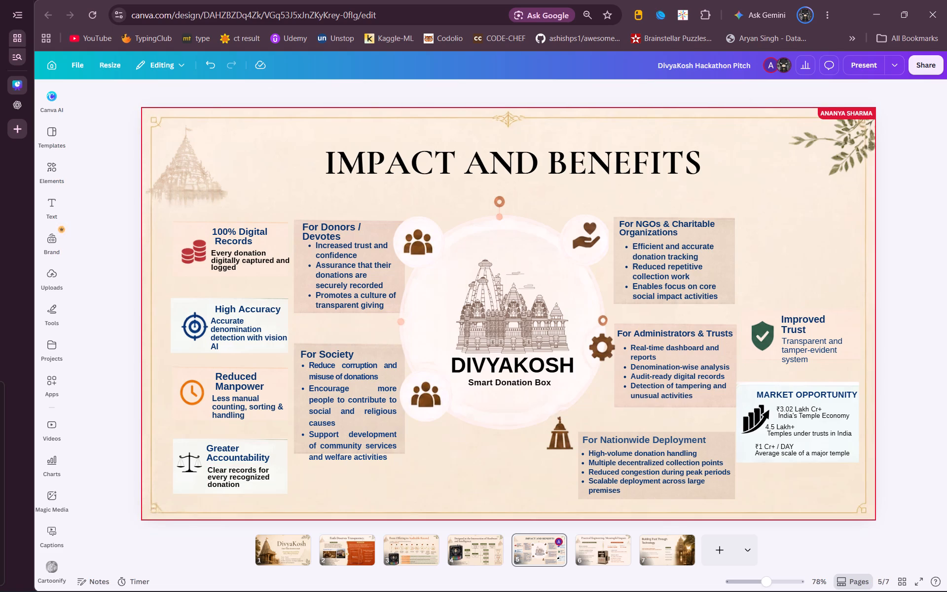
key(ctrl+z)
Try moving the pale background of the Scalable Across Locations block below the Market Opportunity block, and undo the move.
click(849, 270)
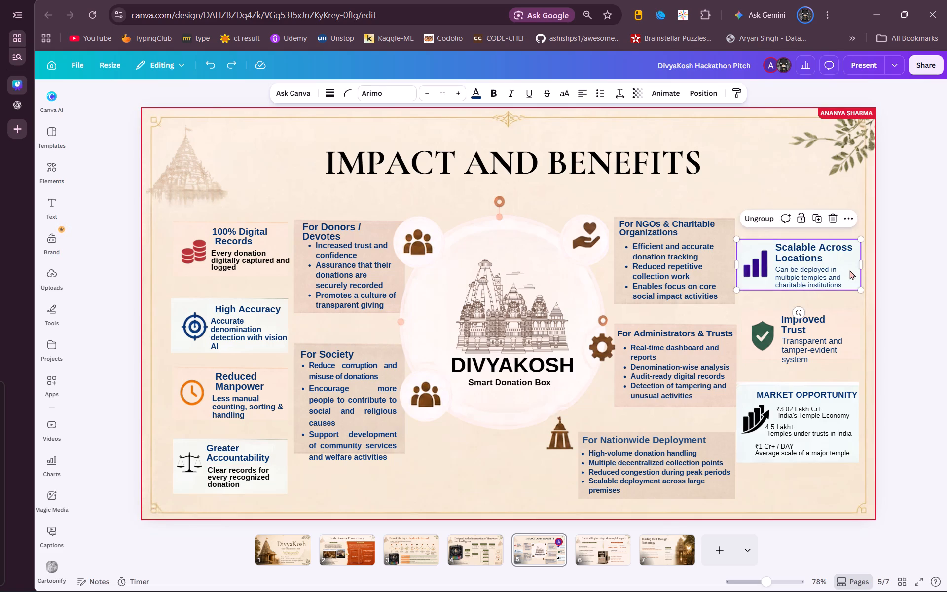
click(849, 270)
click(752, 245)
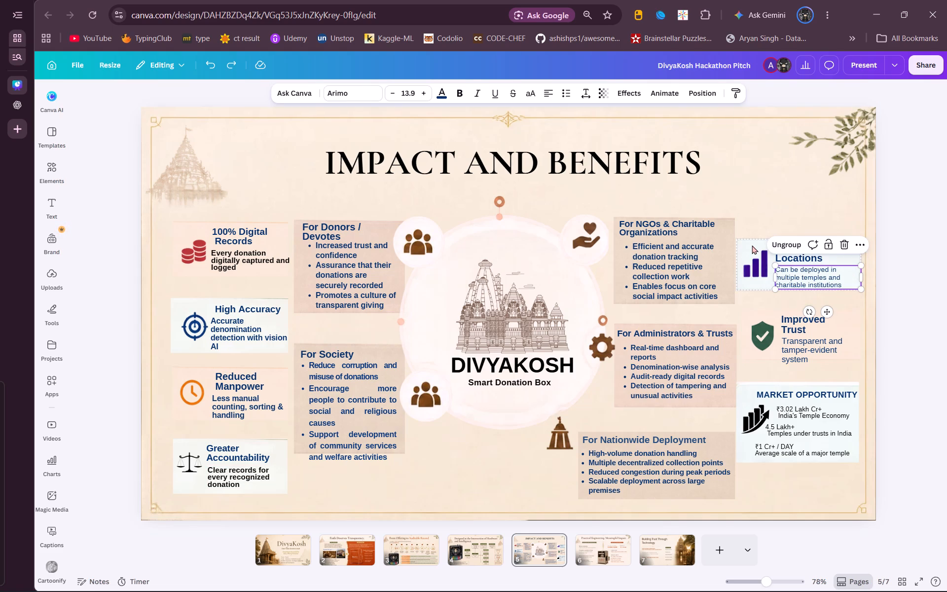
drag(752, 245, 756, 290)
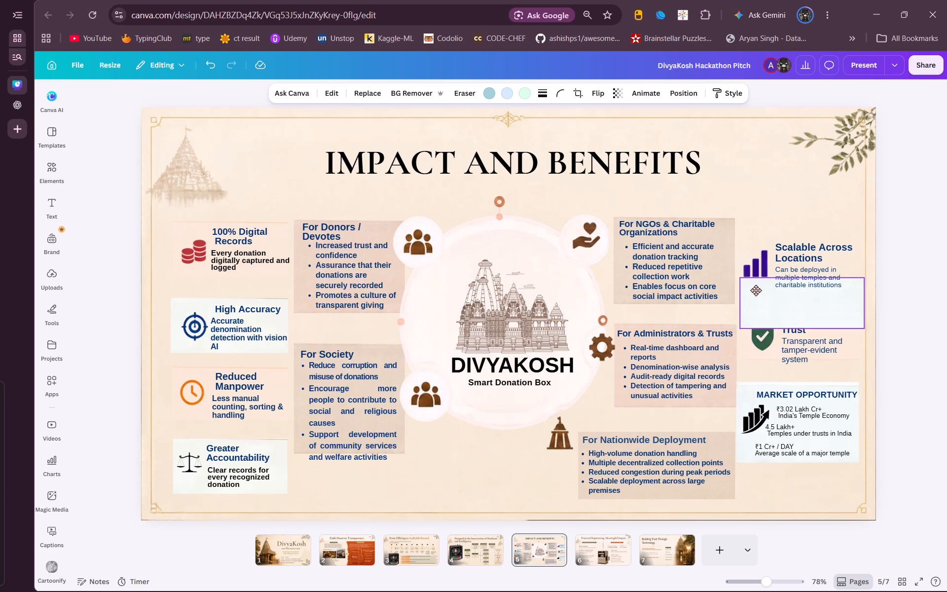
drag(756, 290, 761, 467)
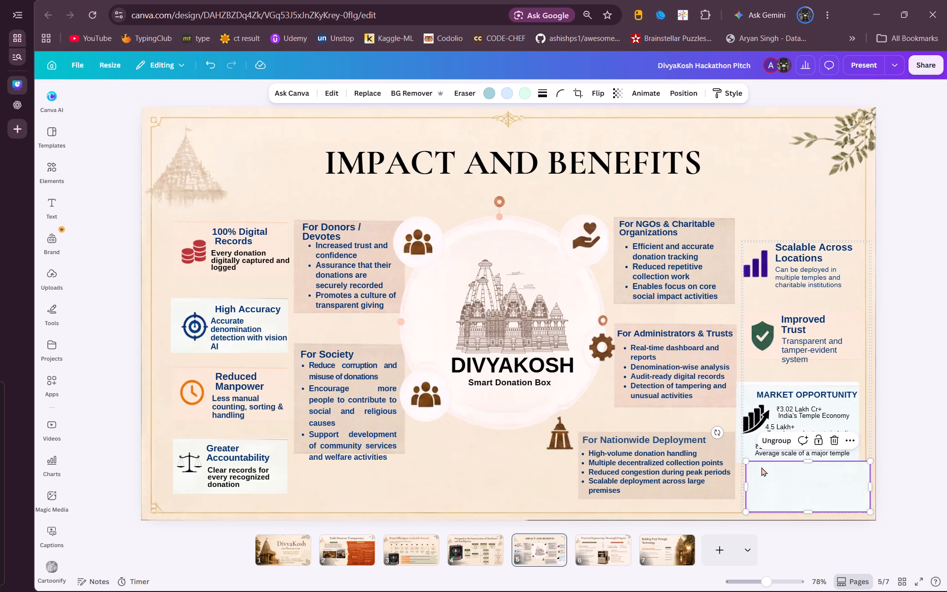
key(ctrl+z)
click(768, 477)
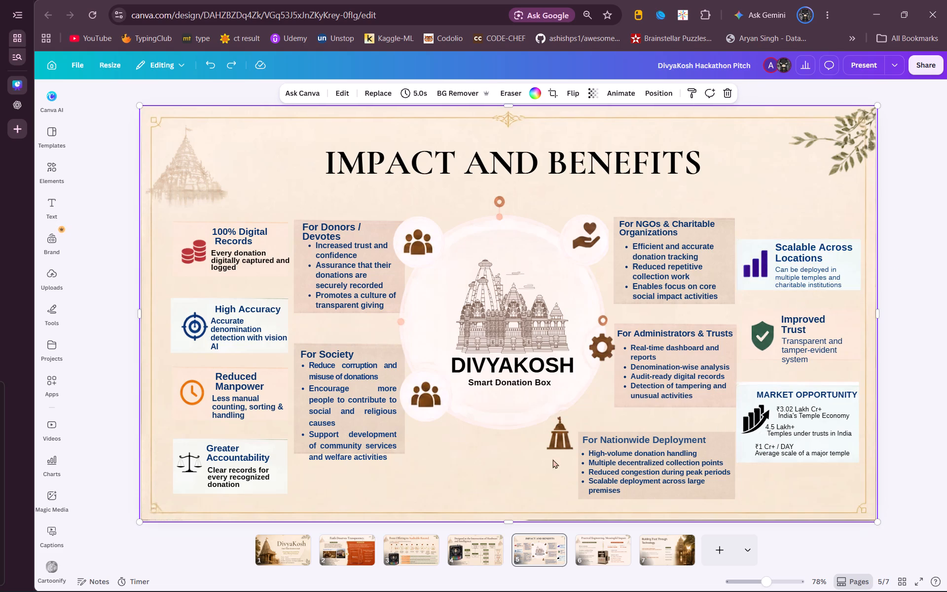
Duplicate slide 5, "Impact and Benefits", and open the copy as slide 6.
right_click(539, 552)
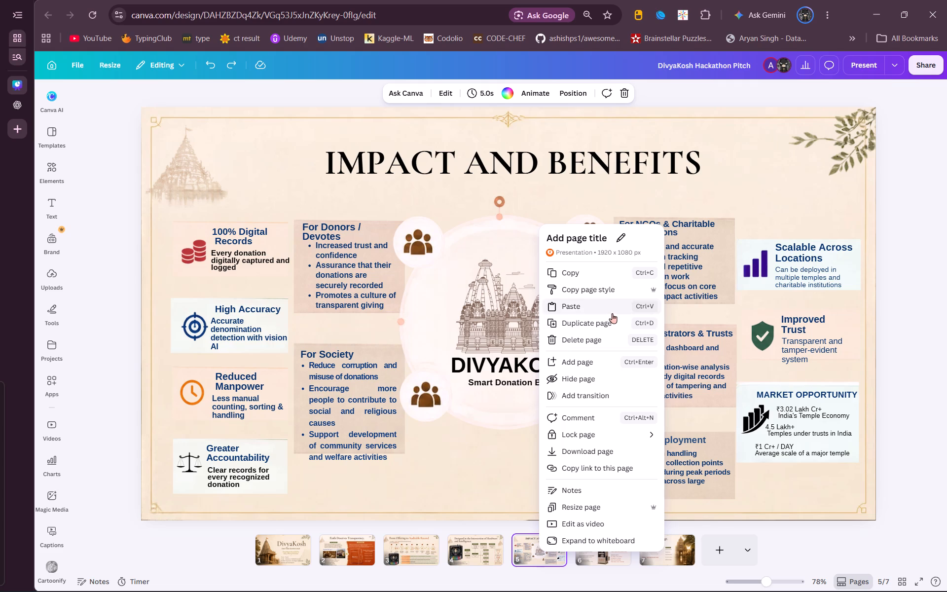
click(608, 319)
click(568, 550)
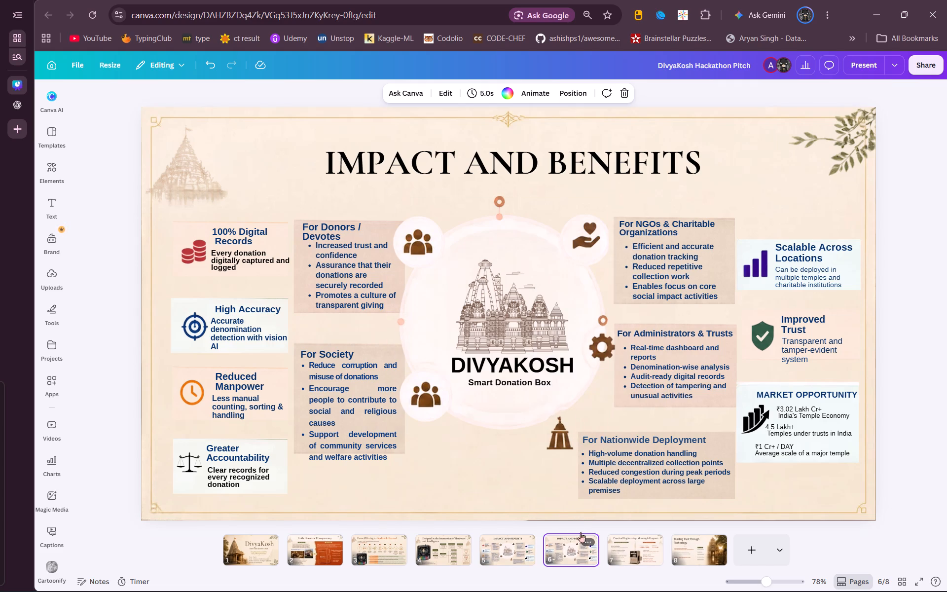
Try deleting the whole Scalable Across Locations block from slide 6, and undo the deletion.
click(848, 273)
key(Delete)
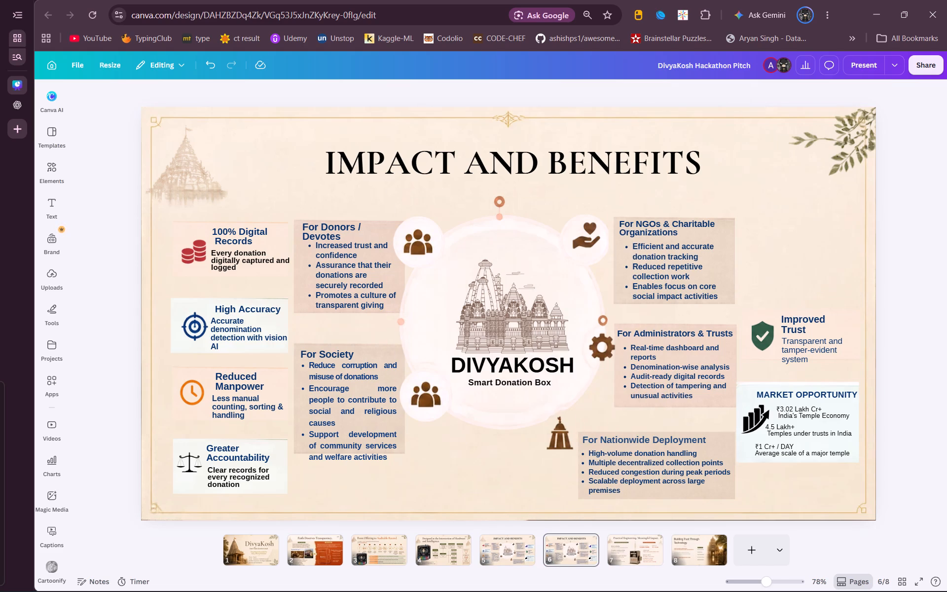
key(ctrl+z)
On slide 6, delete only the pale background rectangle behind the Scalable Across Locations icon and text.
click(809, 179)
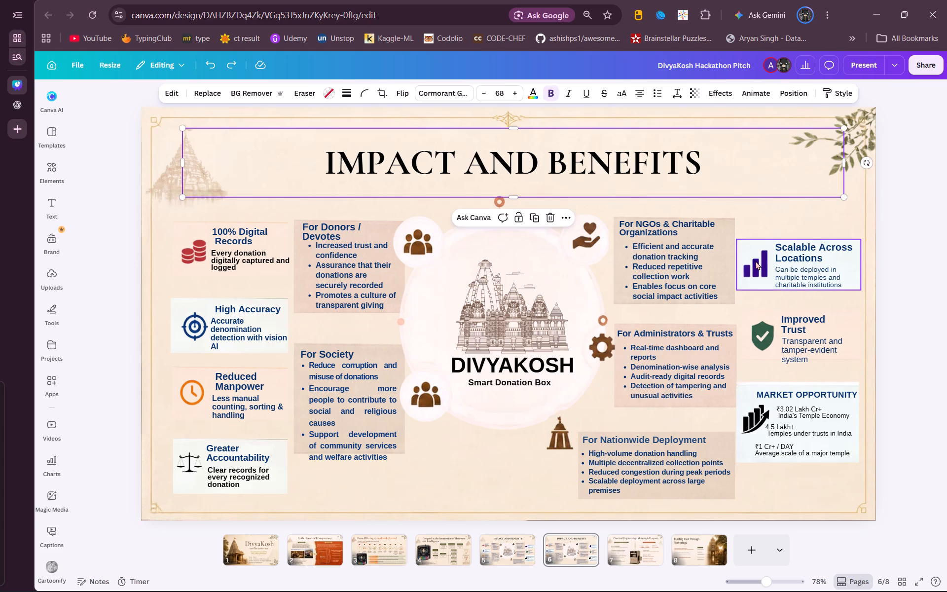
click(755, 260)
click(755, 260)
click(831, 220)
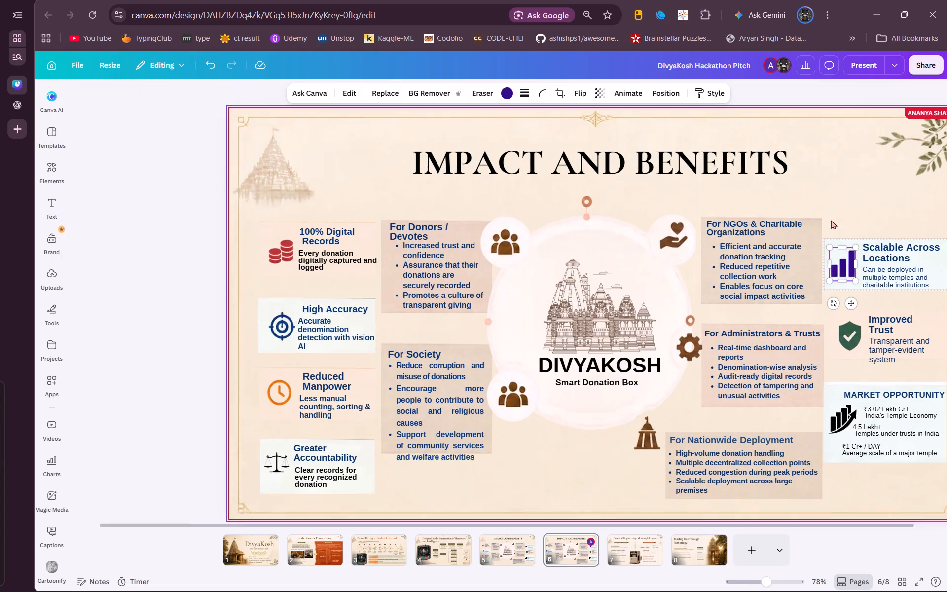
click(741, 241)
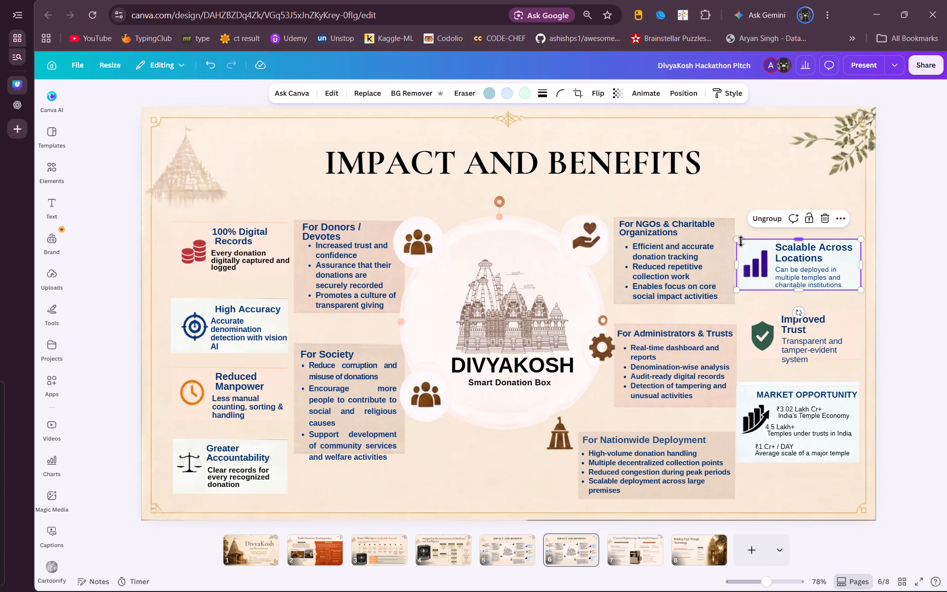
key(Delete)
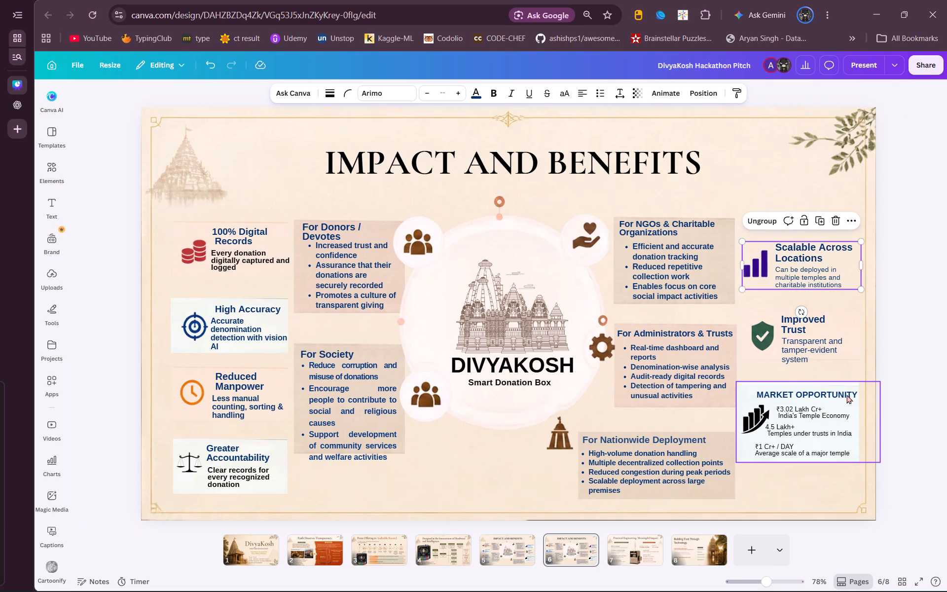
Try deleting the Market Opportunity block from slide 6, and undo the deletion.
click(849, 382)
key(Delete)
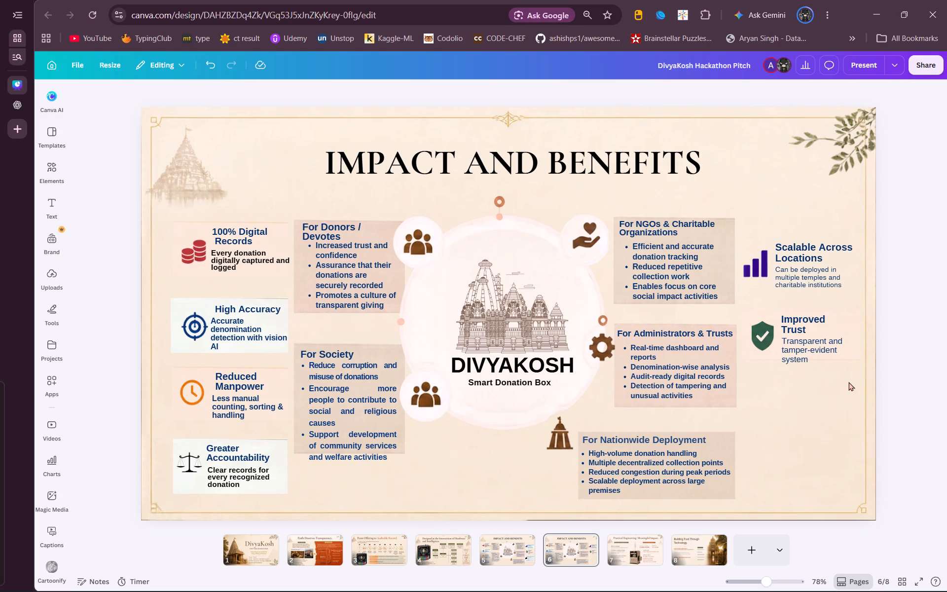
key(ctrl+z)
Nudge the Market Opportunity block slightly up on slide 6 and delete only the pale background behind its icon and text.
click(826, 432)
drag(826, 432, 826, 446)
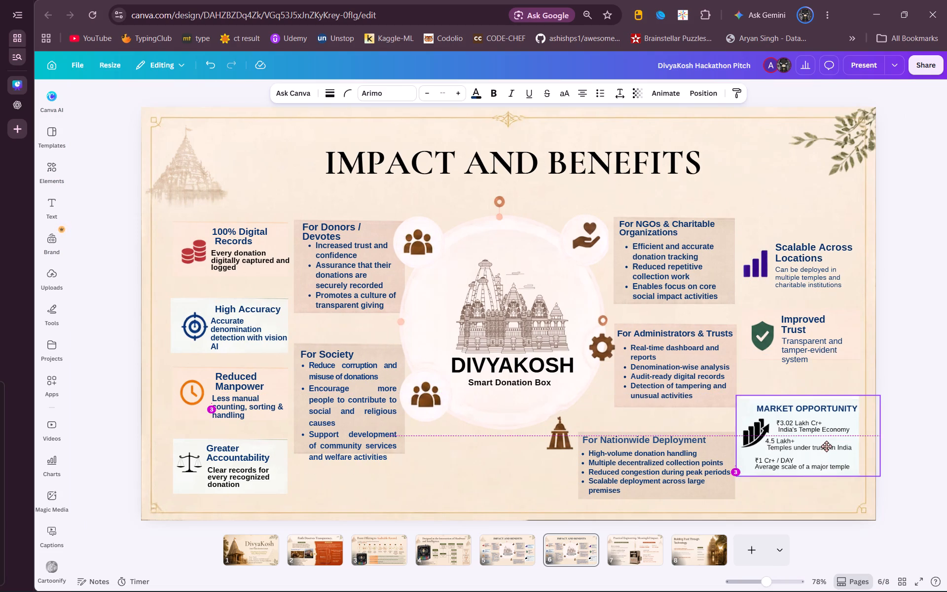
drag(826, 446, 826, 427)
double_click(826, 427)
click(854, 396)
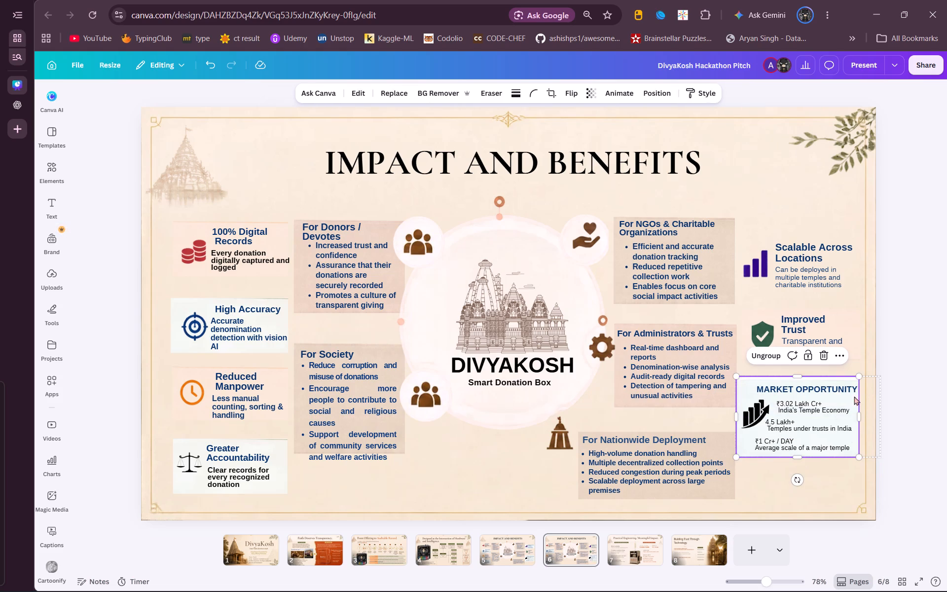
drag(839, 395, 846, 381)
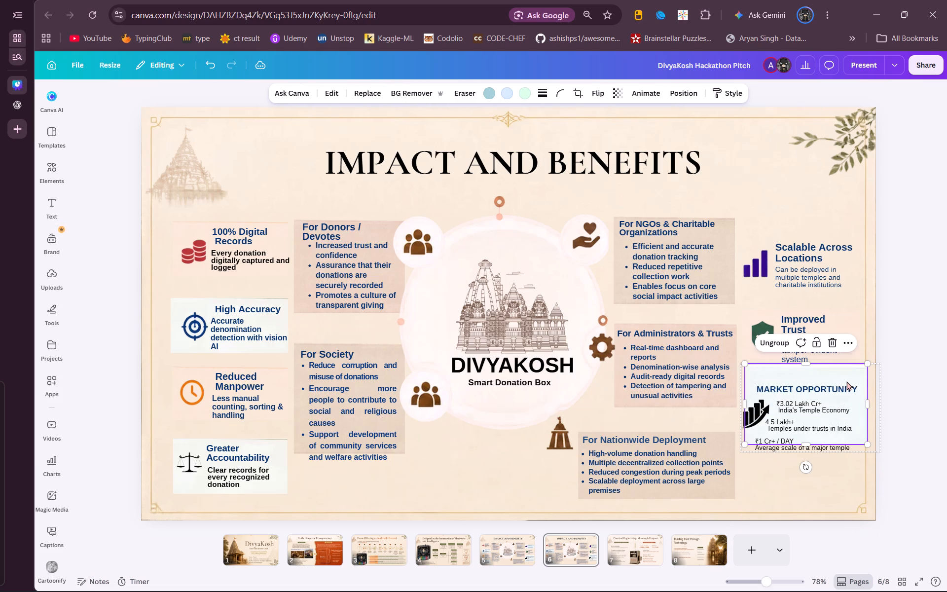
key(Delete)
click(915, 359)
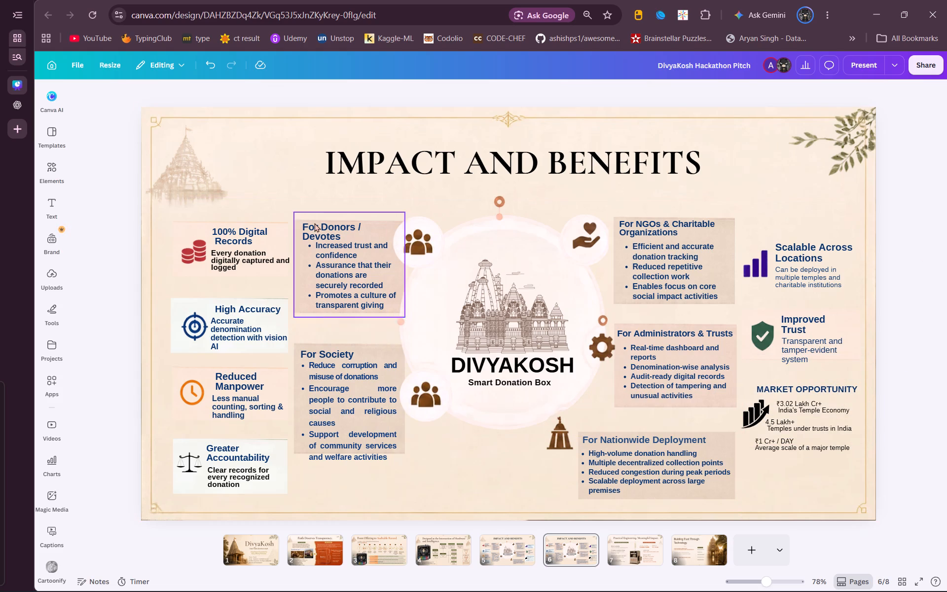
Delete the pale backgrounds behind the High Accuracy, Greater Accountability, Reduced Manpower and 100% Digital Records blocks, keeping their icons and text.
click(170, 303)
click(175, 303)
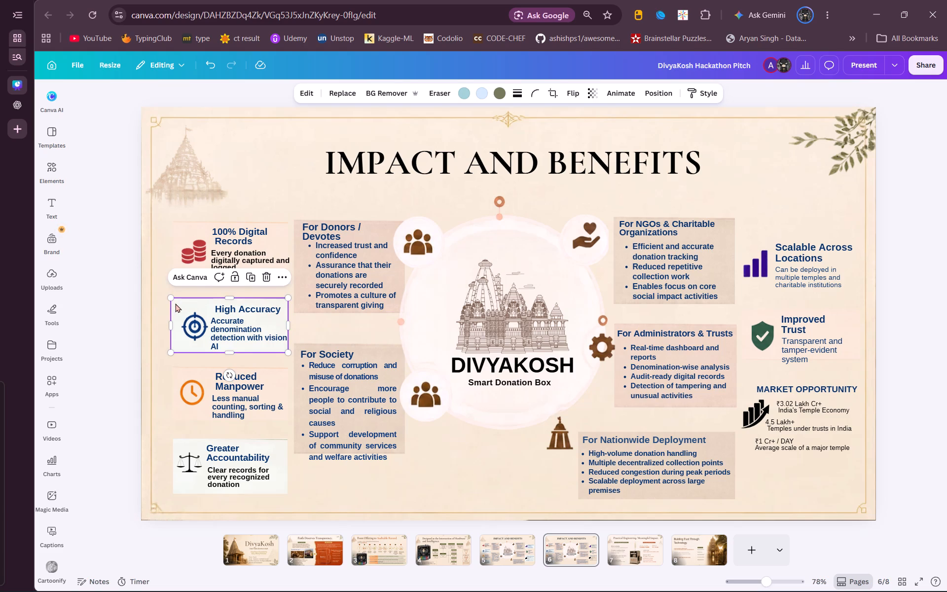
key(Delete)
click(177, 440)
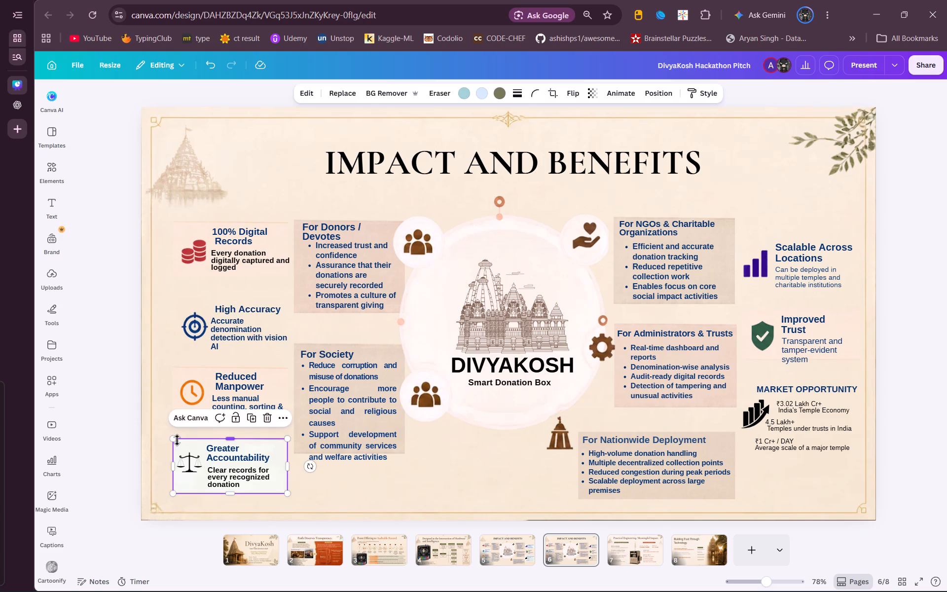
key(Delete)
click(184, 370)
key(Delete)
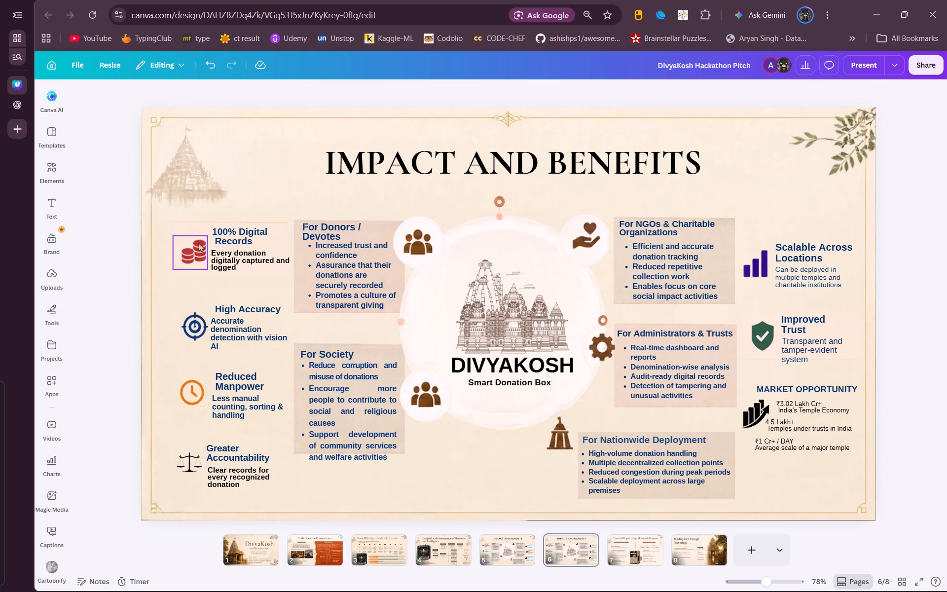
click(199, 228)
key(Delete)
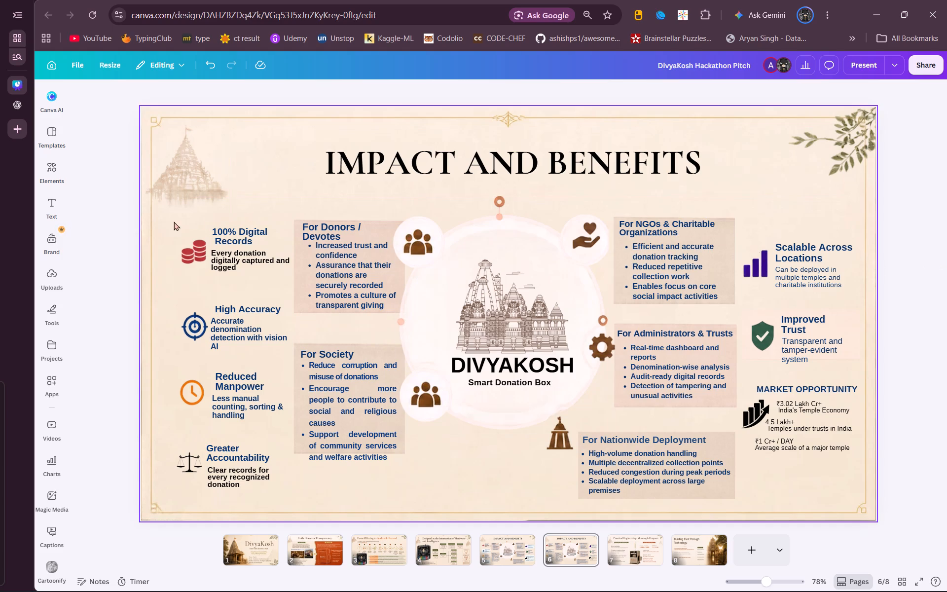
Shift the icons and text of all four blocks from 100% Digital Records to Greater Accountability together toward the slide's left edge.
drag(170, 228, 255, 437)
drag(255, 439, 257, 468)
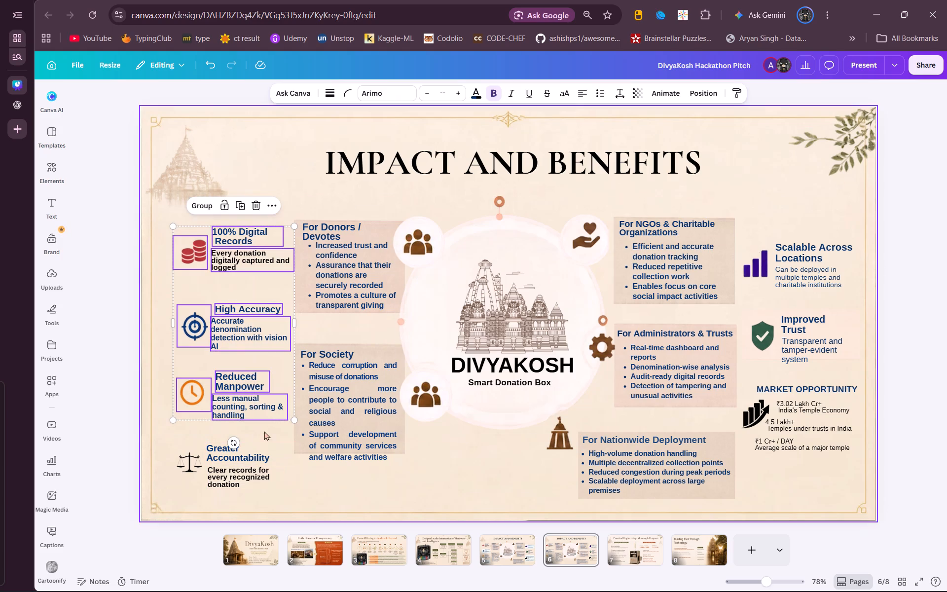
click(161, 230)
drag(161, 230, 257, 329)
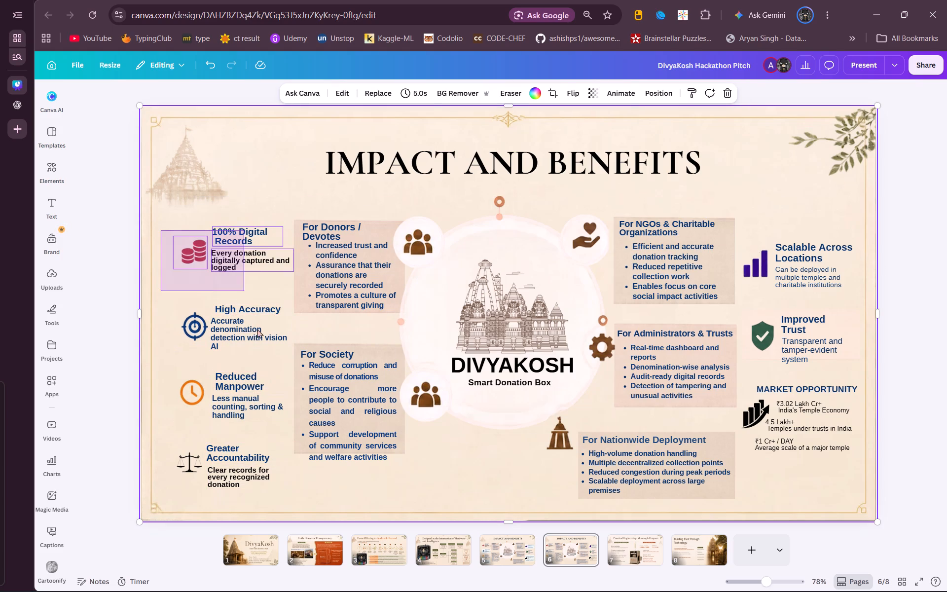
drag(257, 329, 260, 470)
drag(258, 422, 246, 421)
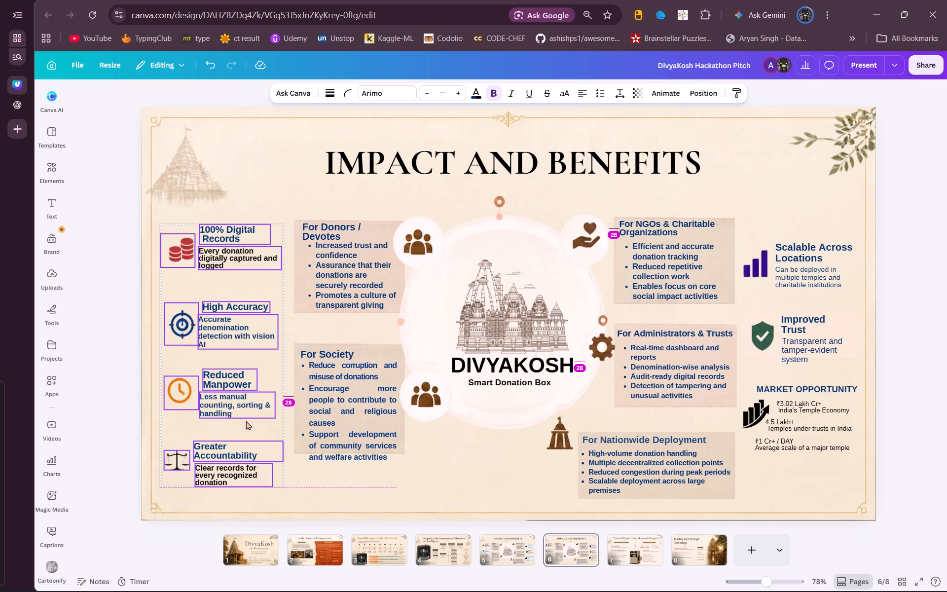
click(437, 479)
Extend the beige background of the For Society block downward so it covers the last line of its text.
click(370, 444)
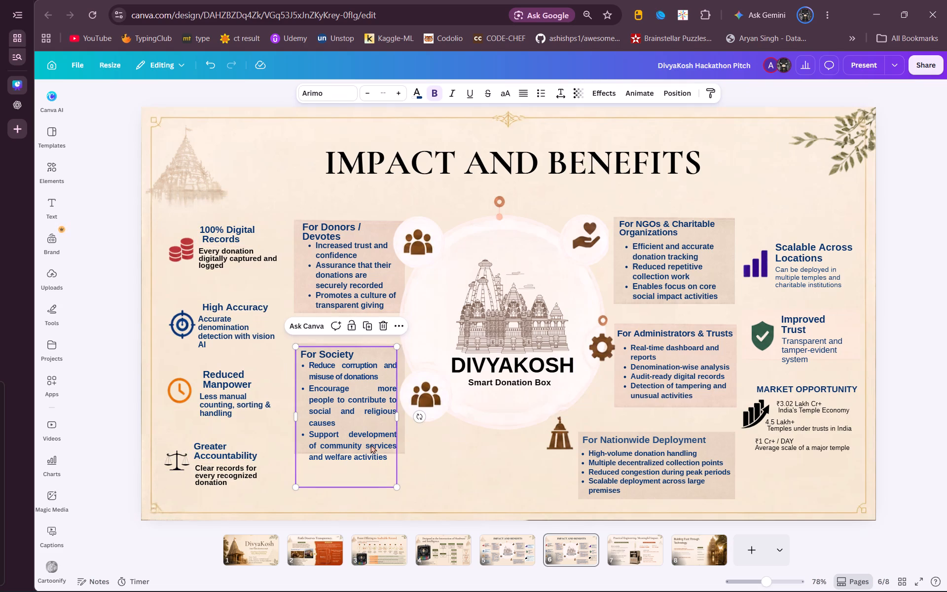
click(407, 444)
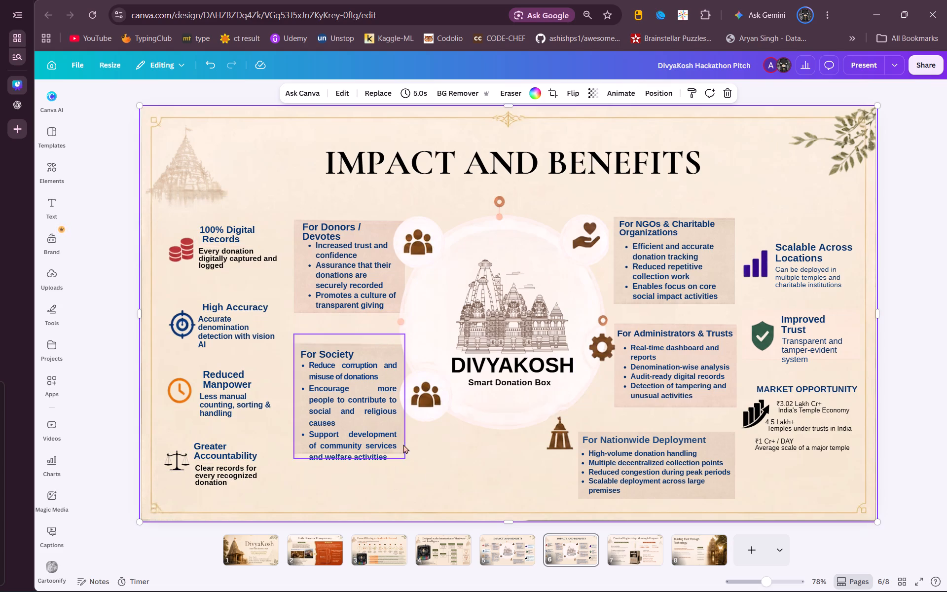
click(403, 444)
drag(364, 459, 363, 471)
click(469, 451)
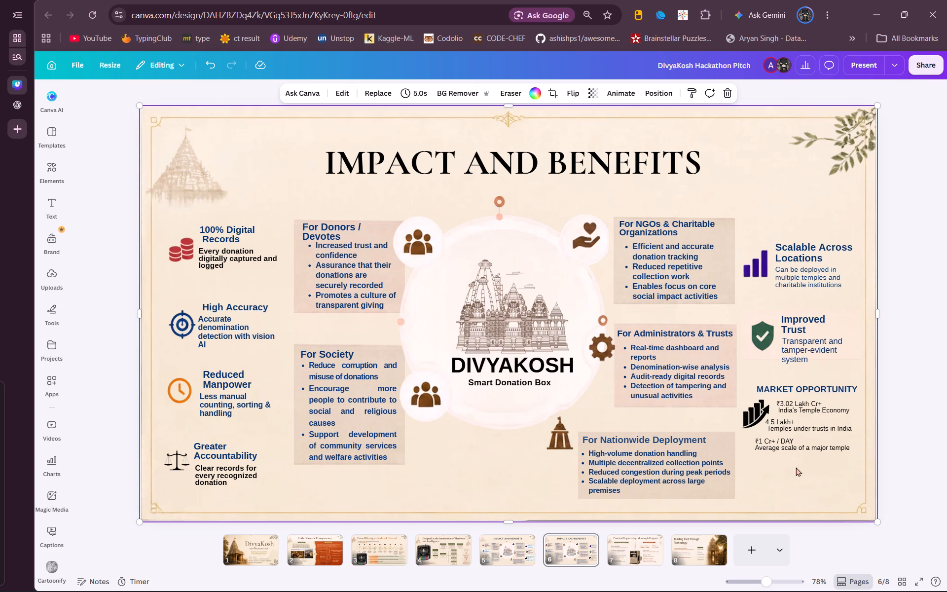
Reduce the "For Donors / Devotes" heading to size 18.3 so it fits one line, and reposition it within its beige box.
click(328, 232)
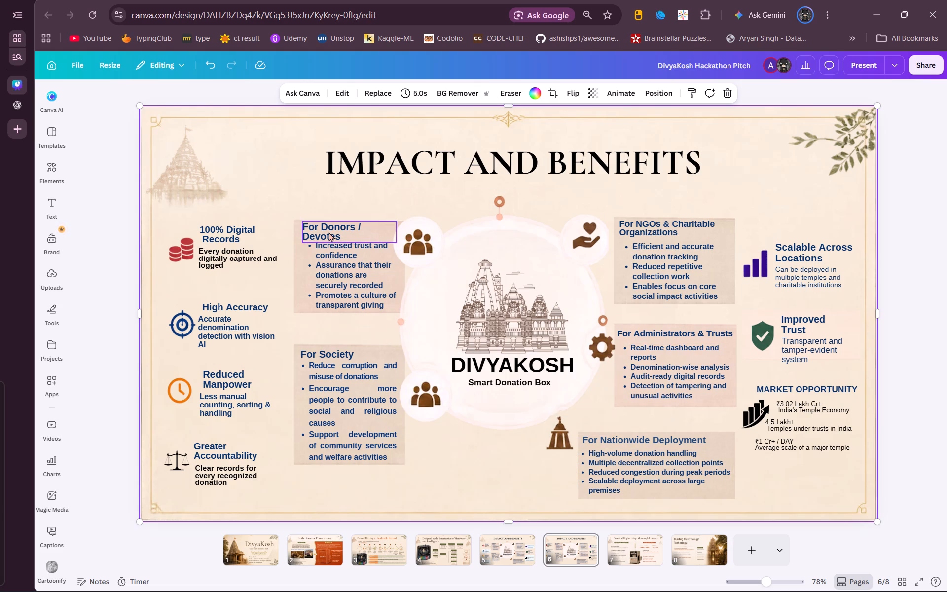
click(370, 96)
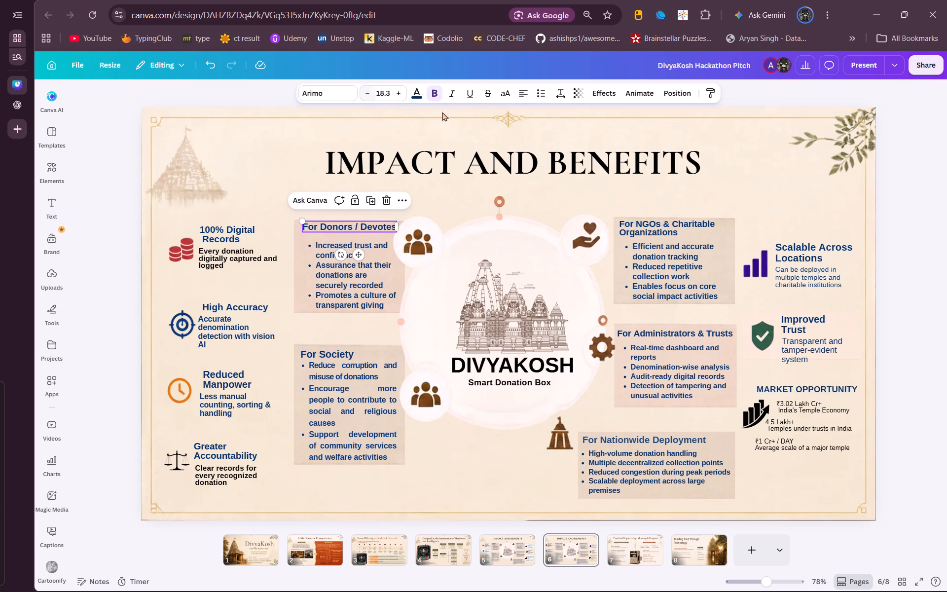
click(441, 189)
double_click(366, 222)
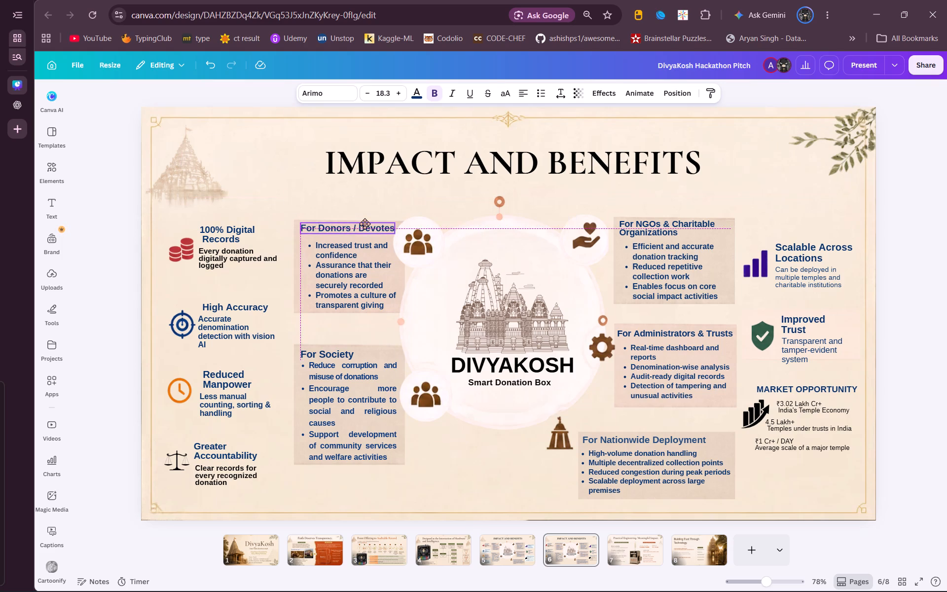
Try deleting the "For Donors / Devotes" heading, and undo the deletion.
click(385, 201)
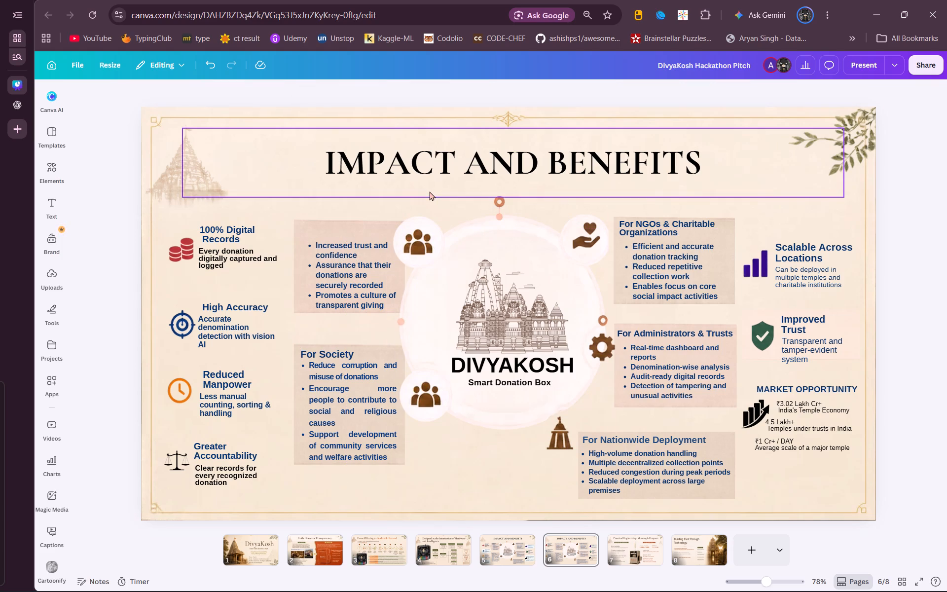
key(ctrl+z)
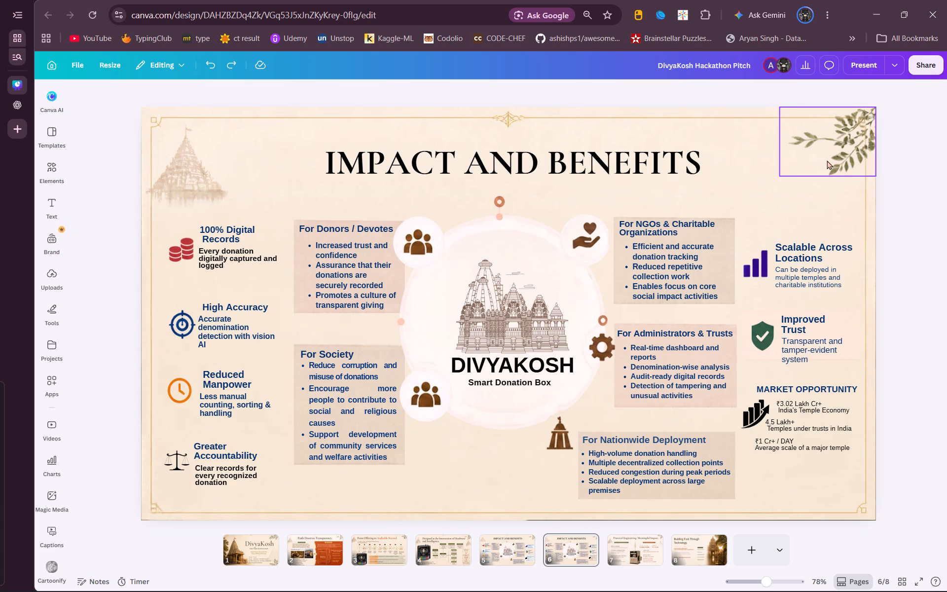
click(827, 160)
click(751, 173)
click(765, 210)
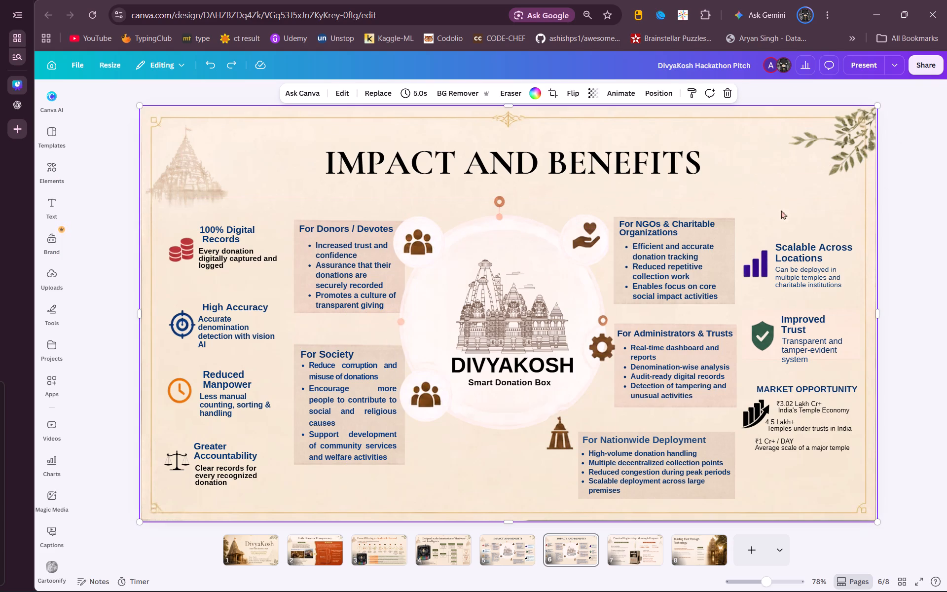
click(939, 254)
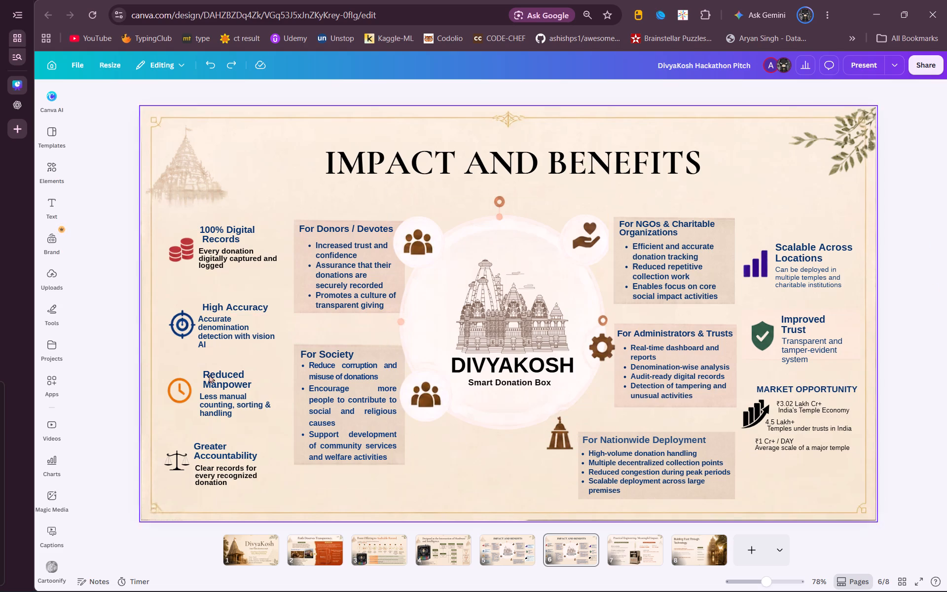
Recolour the Greater Accountability description, "Clear records for every recognized donation", dark blue.
click(213, 401)
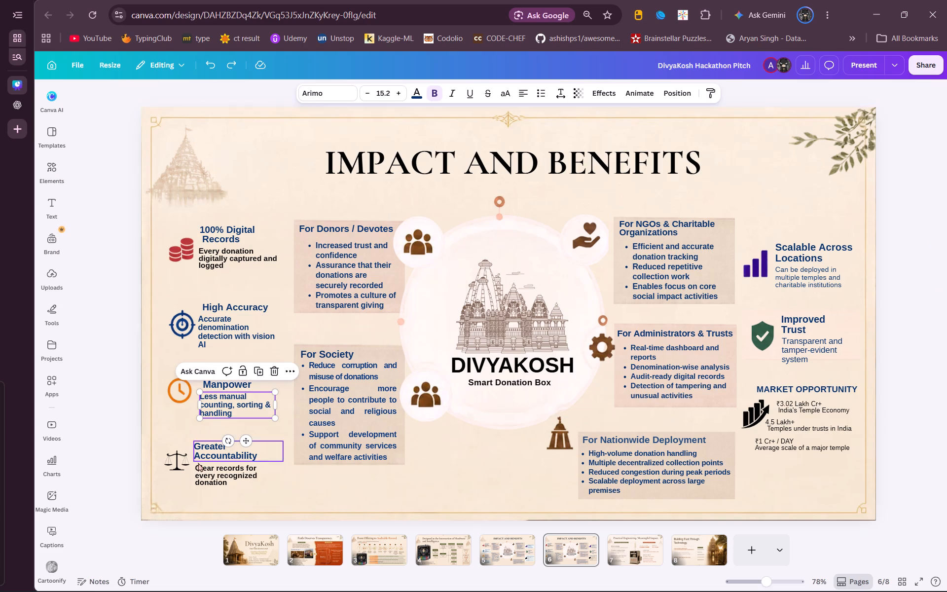
click(200, 473)
click(415, 91)
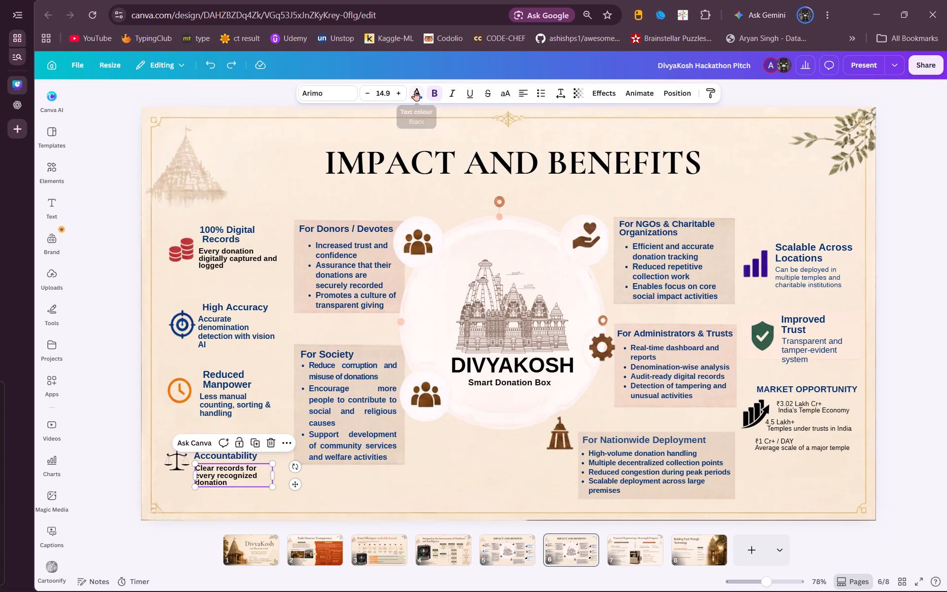
click(177, 168)
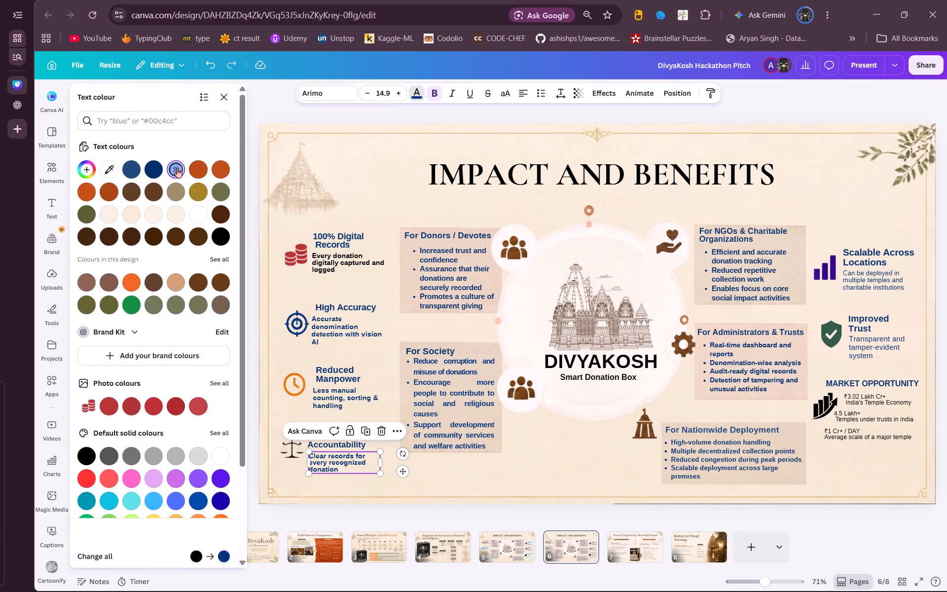
Make all the Market Opportunity text dark blue, matching the Greater Accountability description, and bold.
click(872, 425)
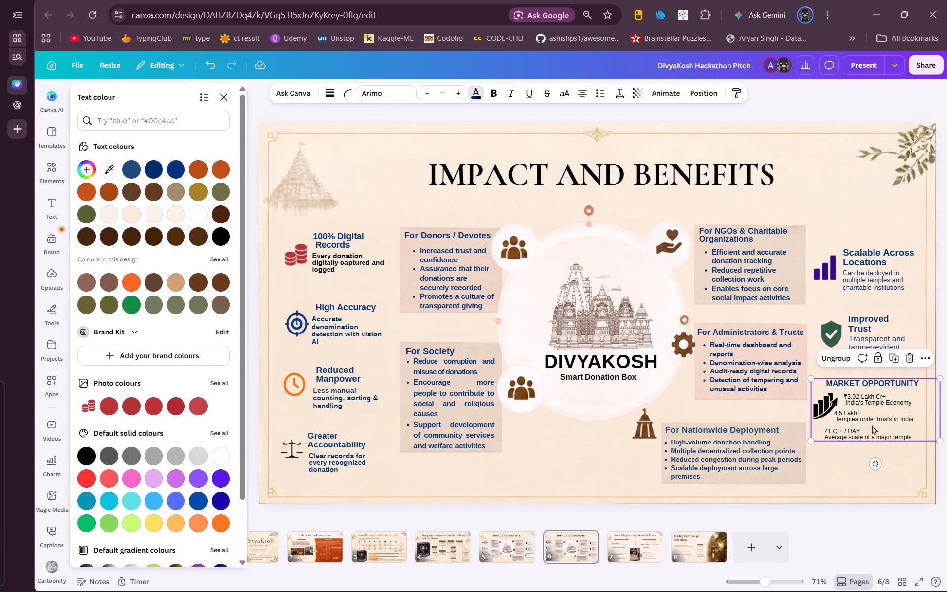
click(152, 166)
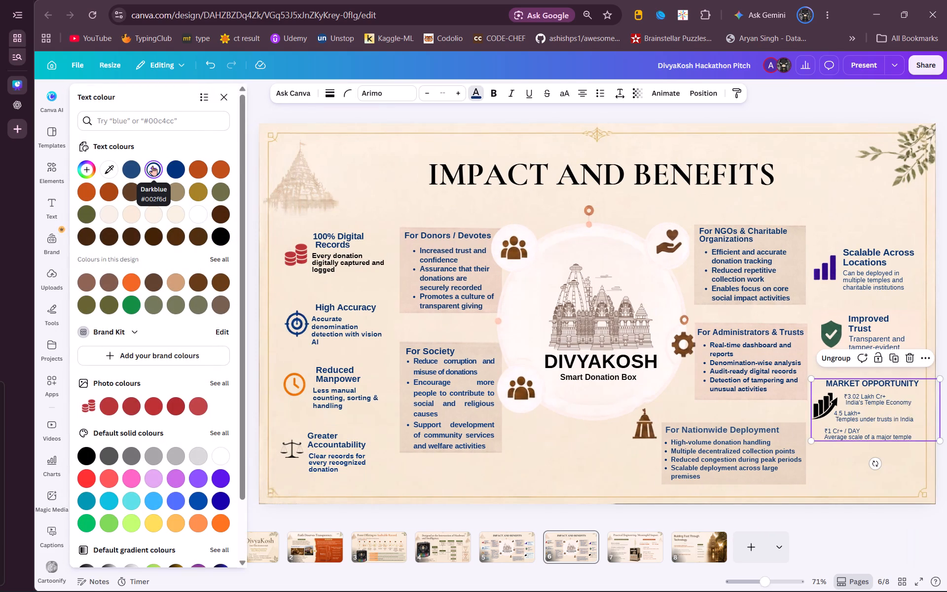
click(175, 166)
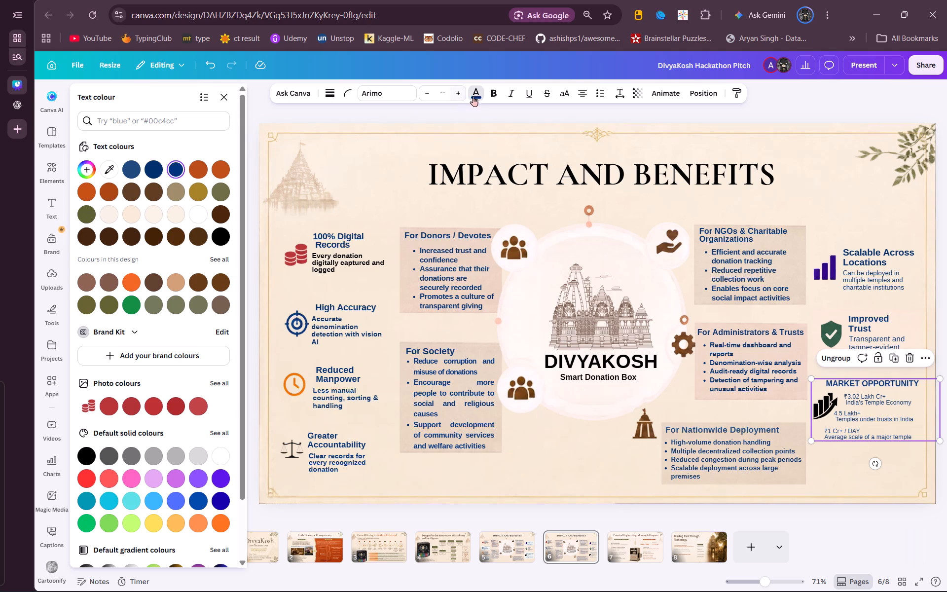
click(489, 92)
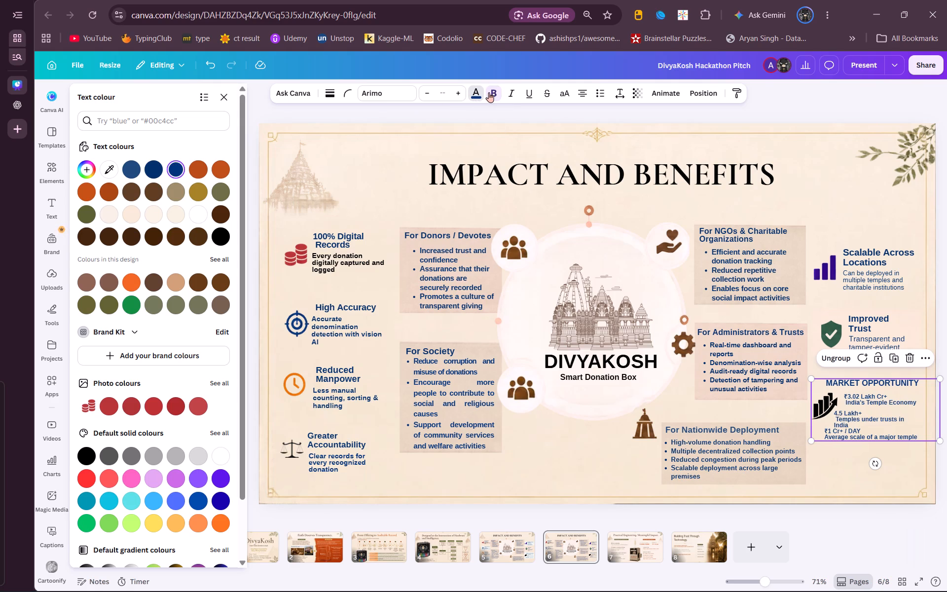
Set the "₹3.02 Lakh Cr+ India's Temple Economy" text in the Market Opportunity block to size 14.
click(883, 433)
click(844, 391)
click(842, 396)
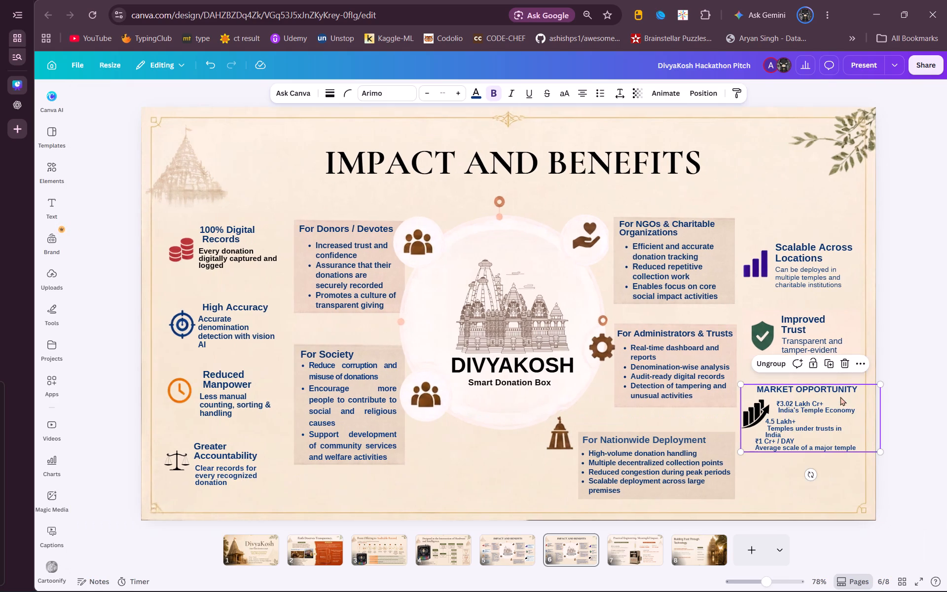
click(829, 486)
drag(841, 462, 811, 411)
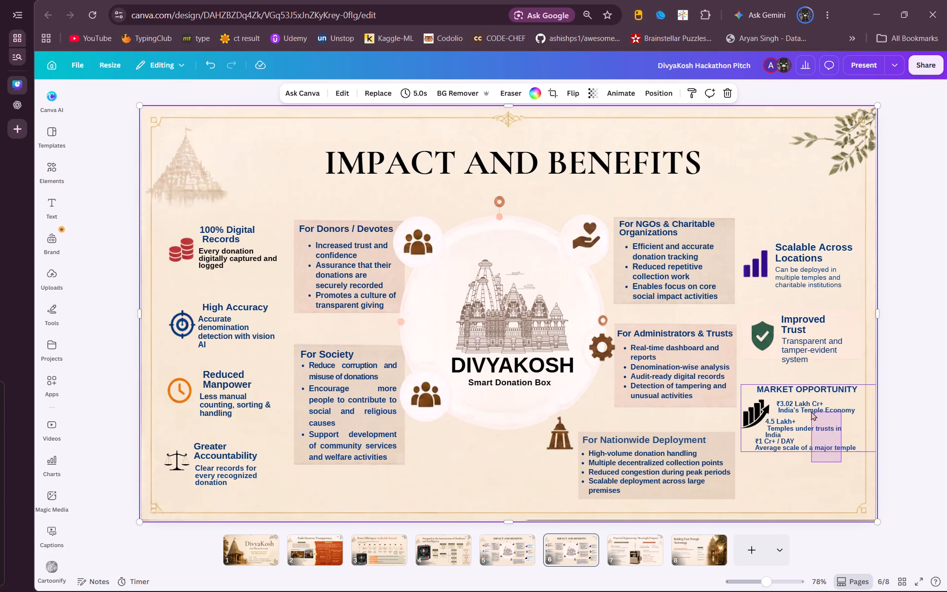
drag(811, 411, 812, 420)
click(813, 417)
drag(813, 417, 819, 434)
double_click(799, 415)
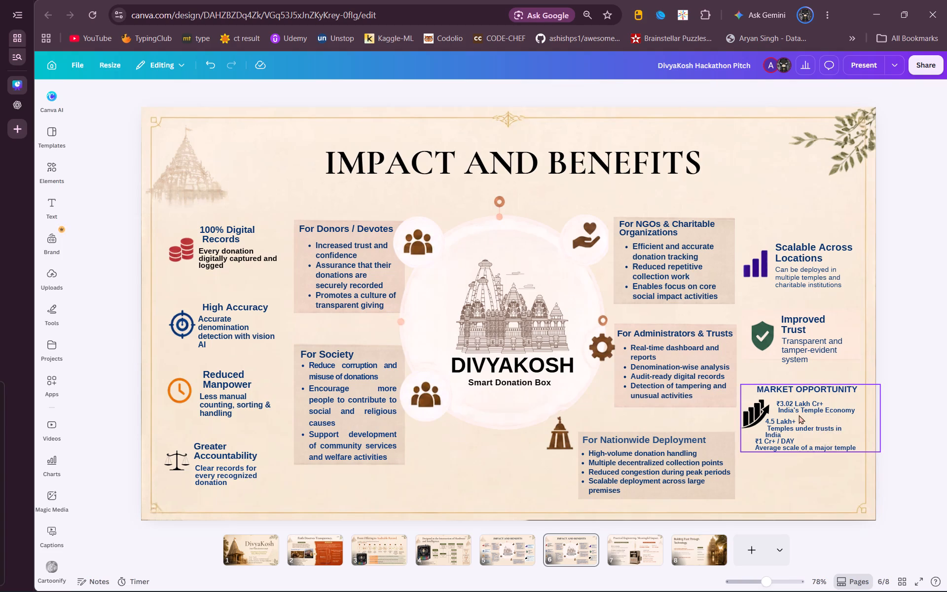
double_click(796, 406)
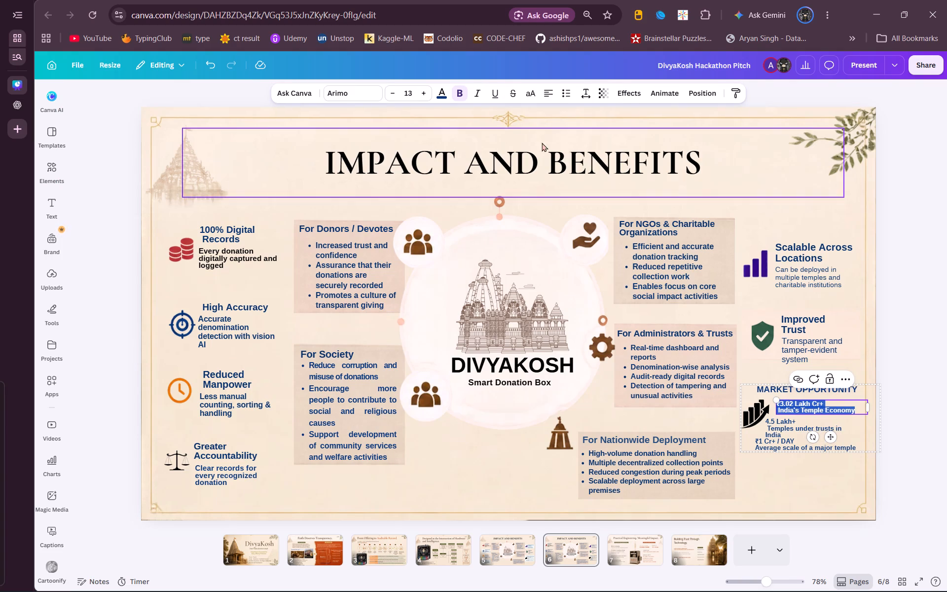
click(426, 93)
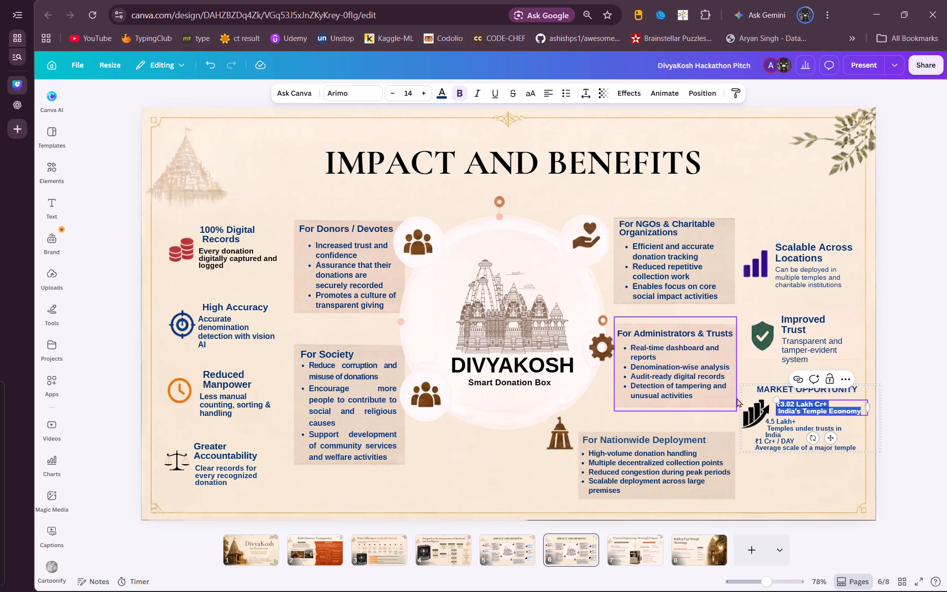
Widen the "4.5 Lakh+" text box in the Market Opportunity block so "Temples under trusts in India" fits on one line.
double_click(780, 424)
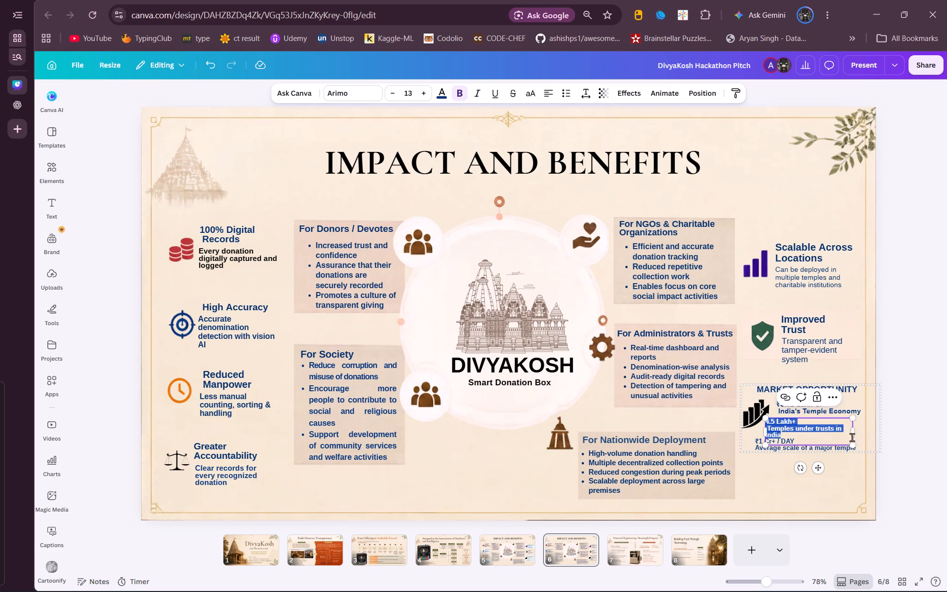
drag(854, 434, 865, 433)
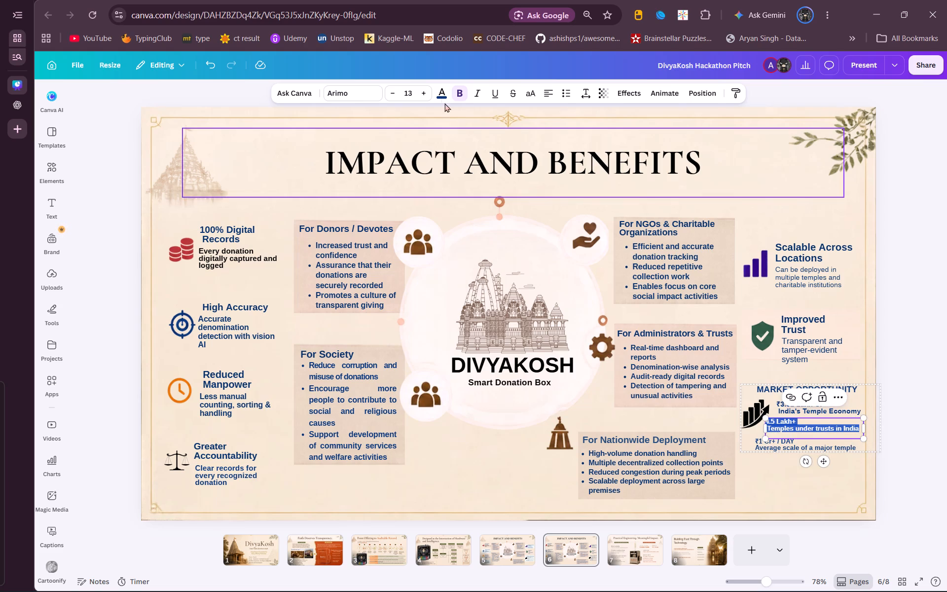
Set the "4.5 Lakh+ Temples under trusts in India" text to size 14 and widen its box so the second line stays unbroken.
click(425, 90)
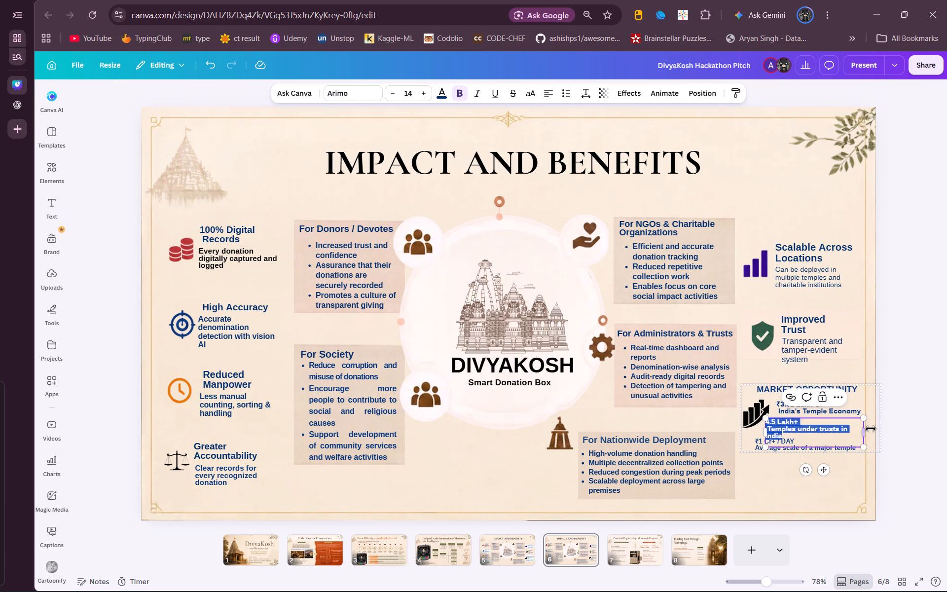
click(869, 432)
click(920, 422)
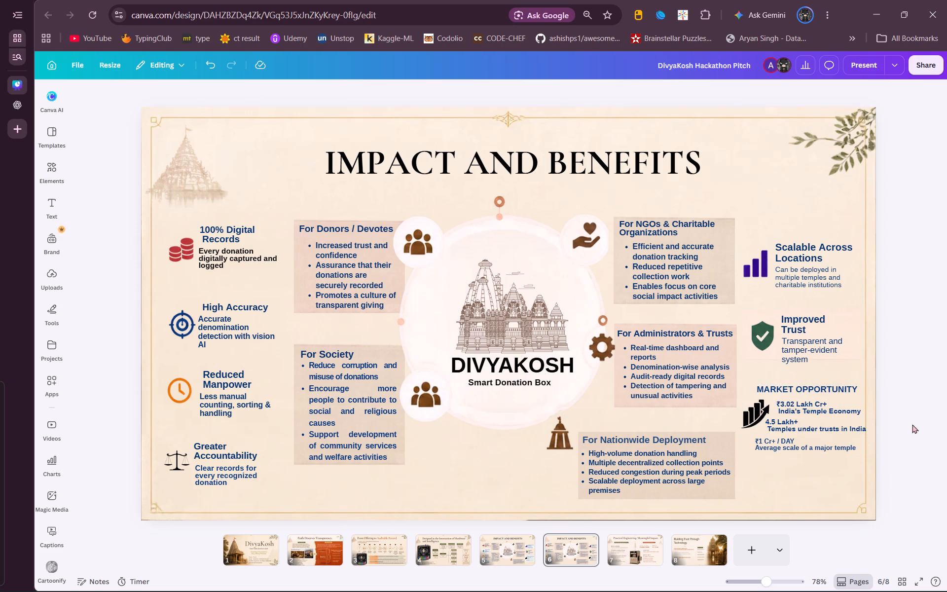
Move the "4.5 Lakh+" text box slightly left and down within the Market Opportunity block.
click(849, 427)
double_click(846, 427)
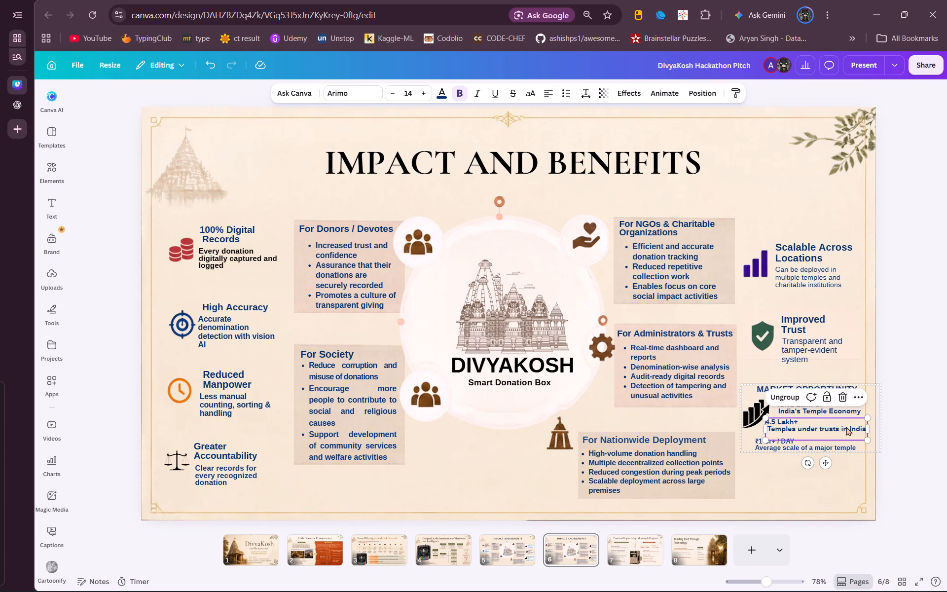
click(846, 427)
click(827, 446)
click(827, 446)
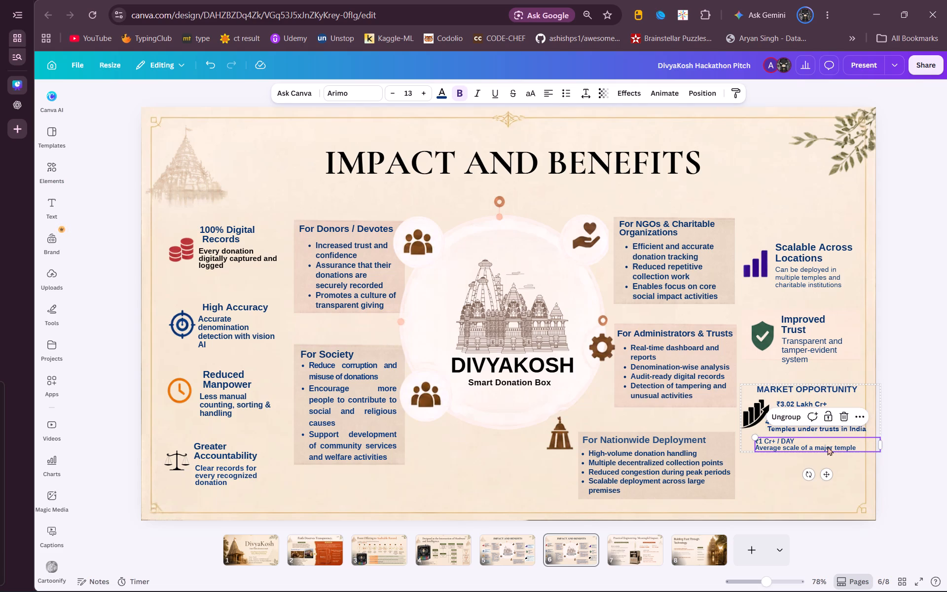
click(823, 430)
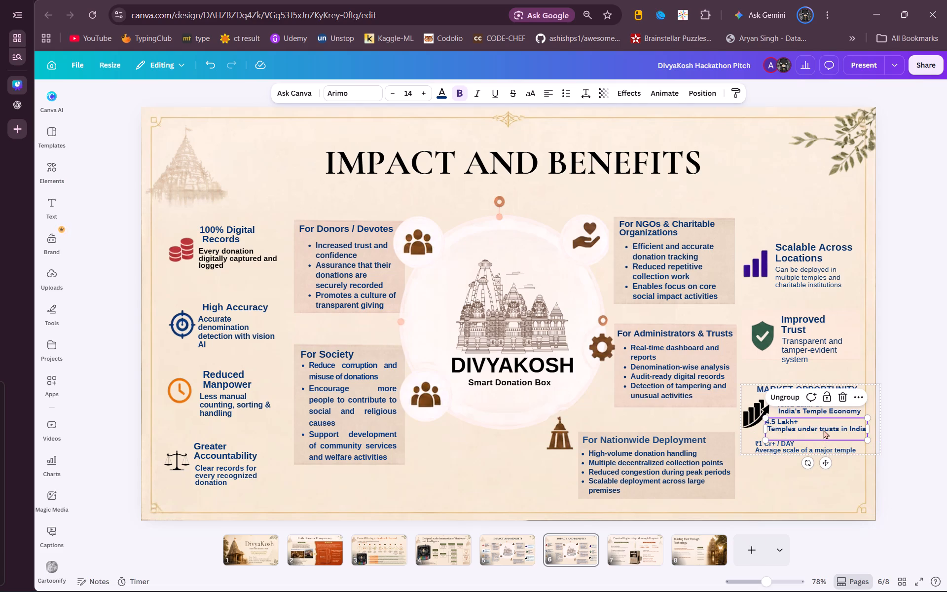
drag(823, 430, 820, 431)
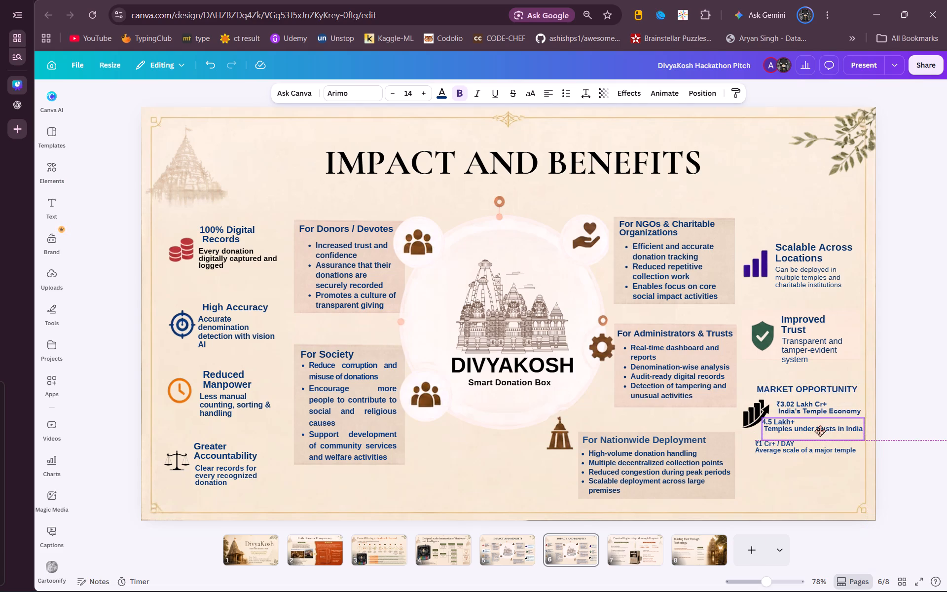
drag(820, 431, 819, 431)
click(819, 431)
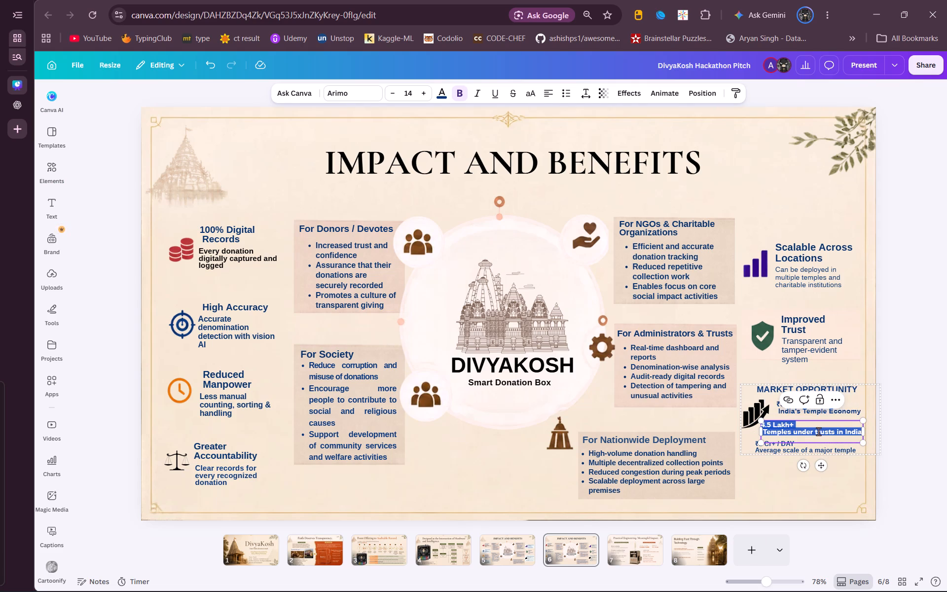
Join the two lines of the "4.5 Lakh+" text so it reads "4.5 Lakh+ Temples under trusts in India" as one continuous sentence.
click(818, 431)
click(827, 425)
key(Right)
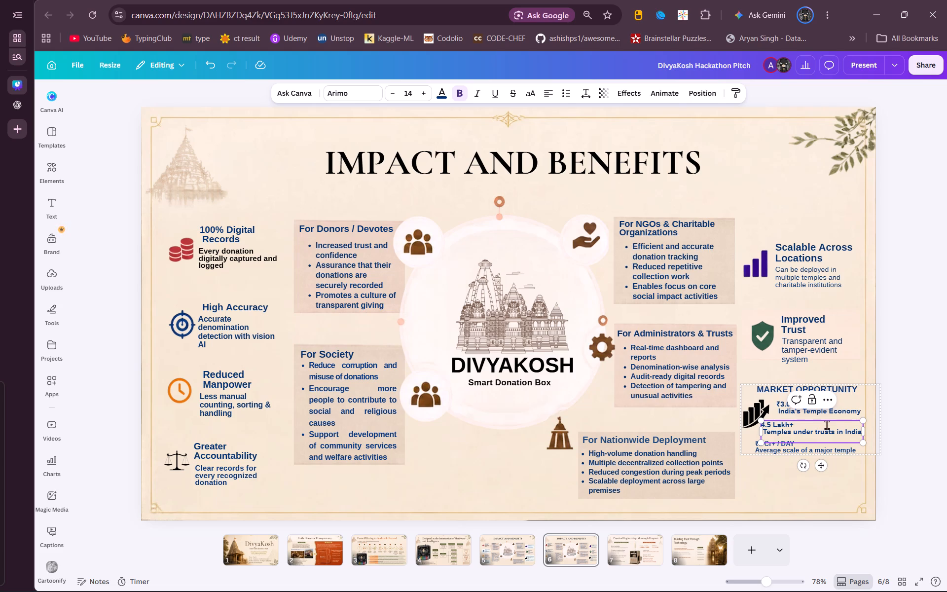
key(Right)
key(BackSpace)
key(BackSpace)
key(Return)
key(BackSpace)
key(space)
key(Down)
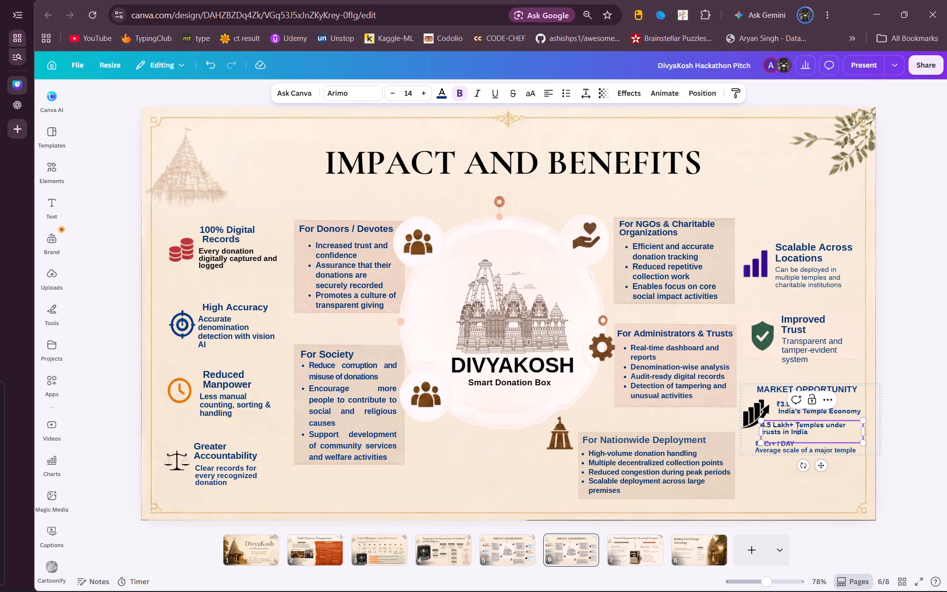
click(944, 427)
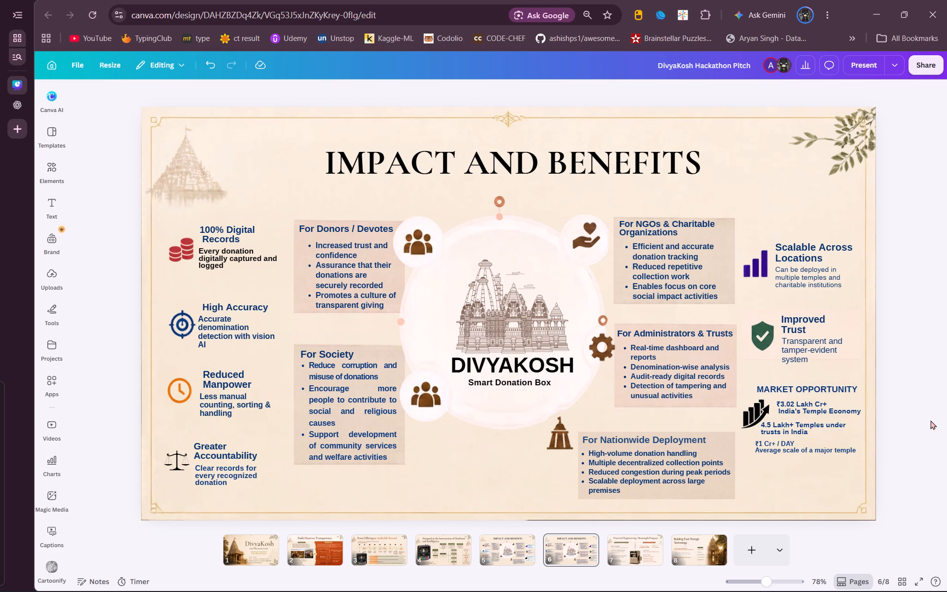
Shift the "₹1 Cr+ / DAY Average scale of a major temple" text left and slightly down, and set it to size 14.
double_click(811, 451)
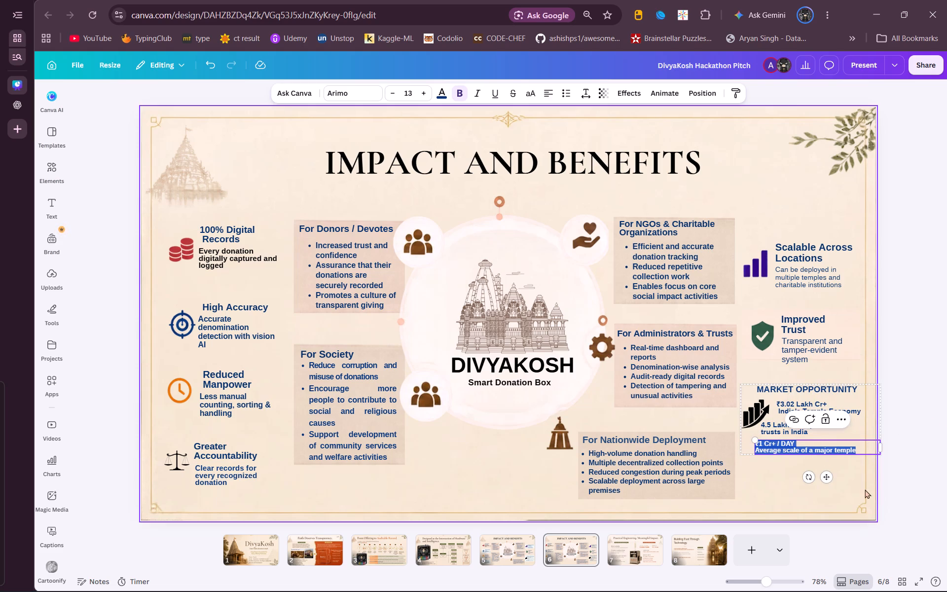
drag(831, 478, 821, 476)
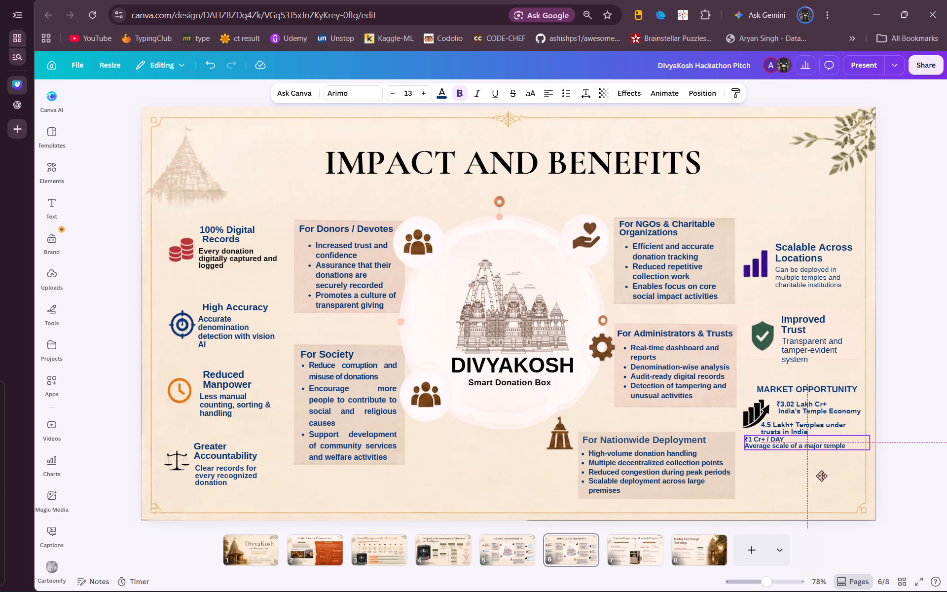
drag(821, 476, 821, 478)
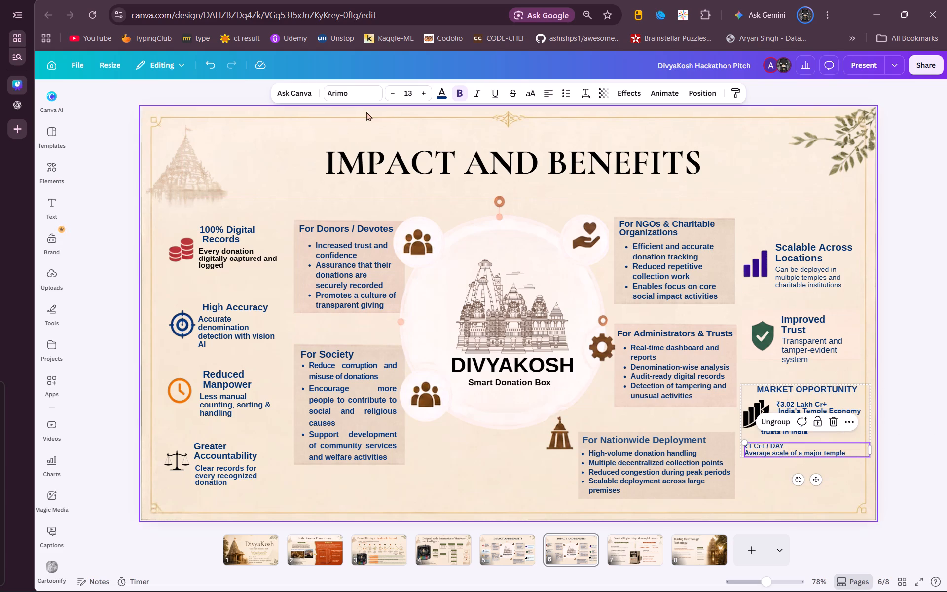
click(427, 88)
click(892, 381)
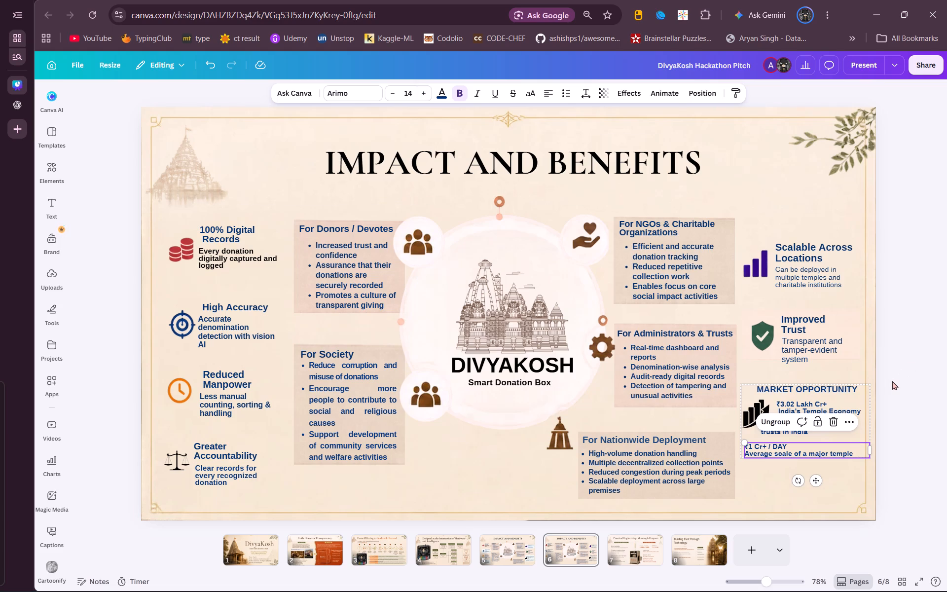
Set the "MARKET OPPORTUNITY" heading to size 17.8 and widen its box to about 289 so it fits on one line.
double_click(831, 387)
click(831, 387)
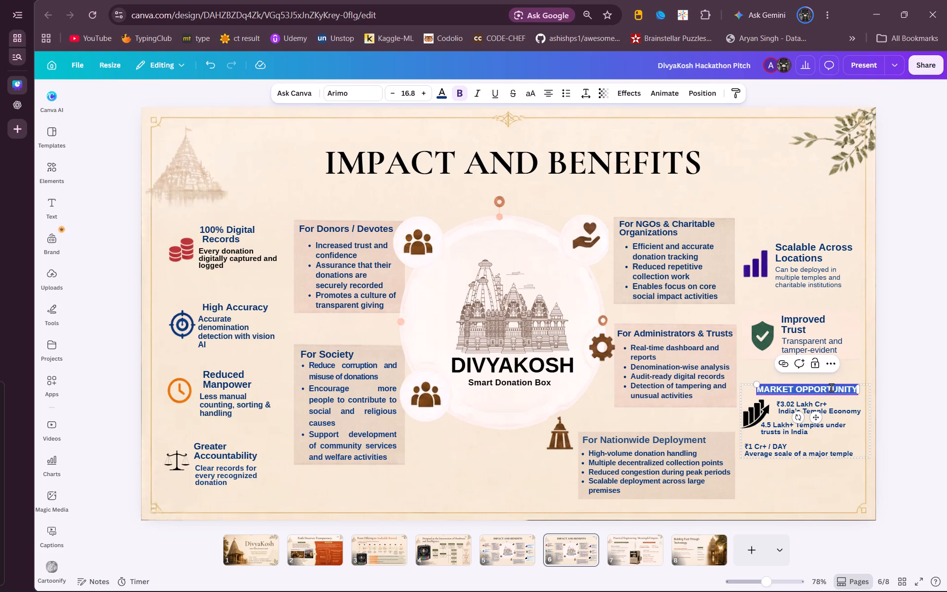
click(419, 89)
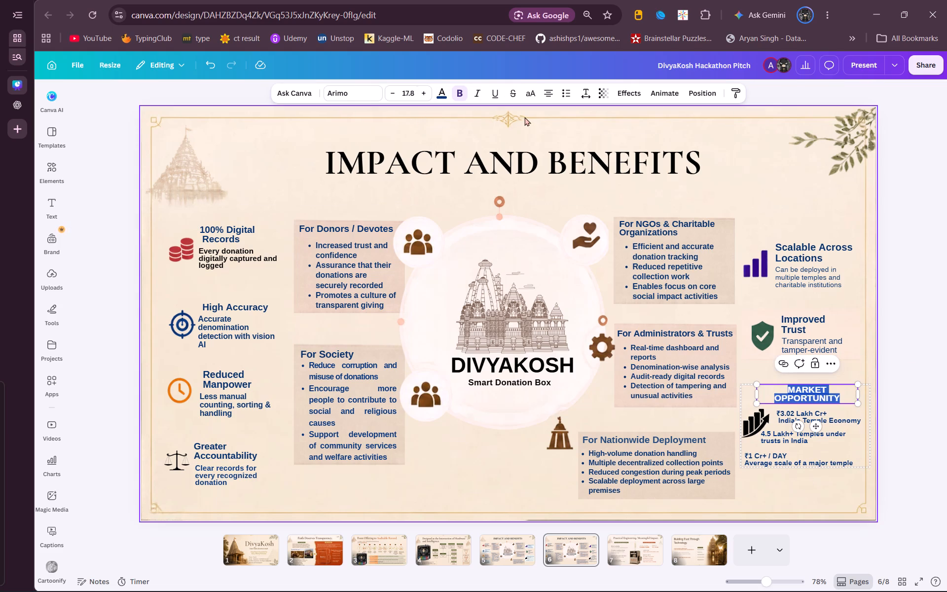
drag(860, 392, 868, 392)
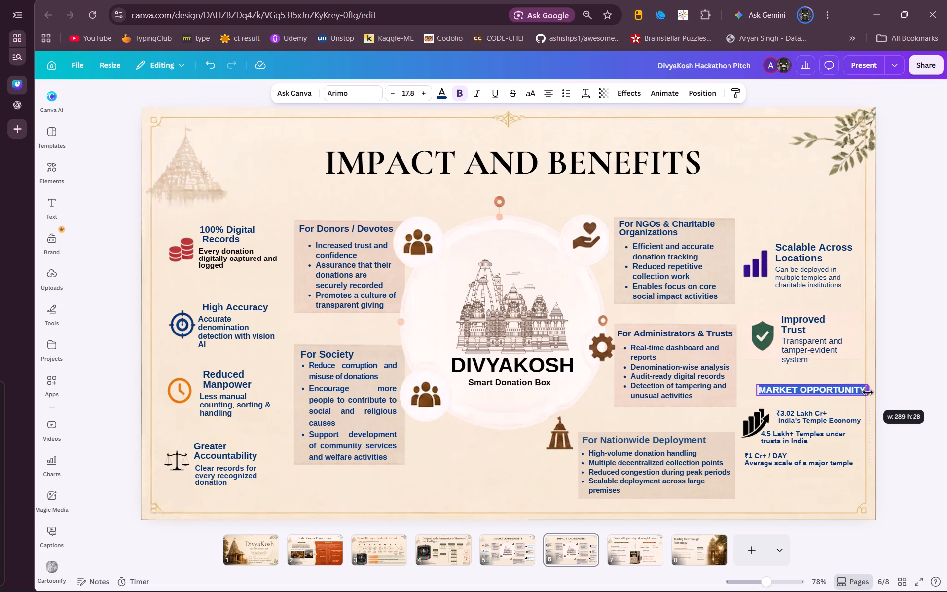
click(912, 382)
Move the "MARKET OPPORTUNITY" heading down and slightly left, closer to the "₹3.02 Lakh Cr+" text.
double_click(839, 388)
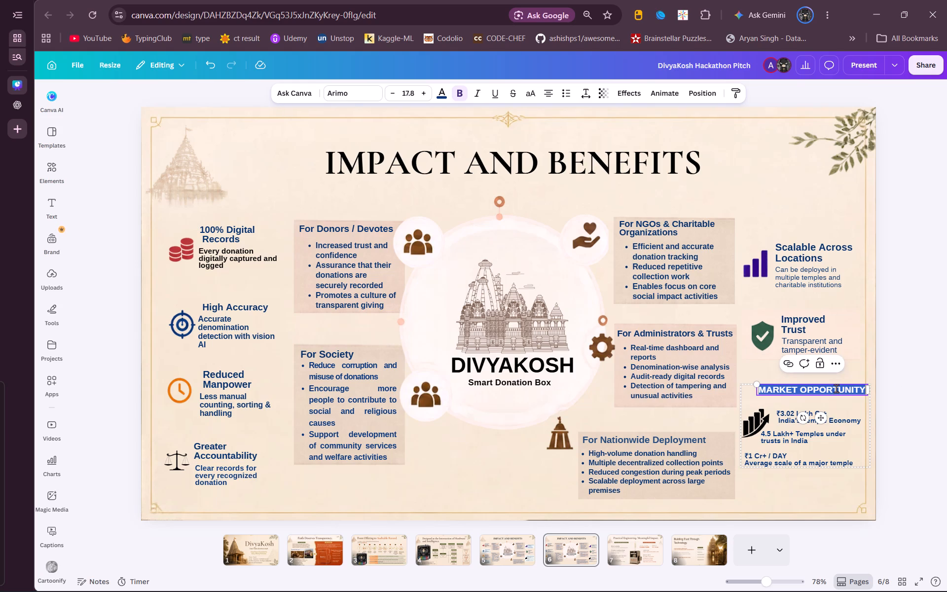
drag(822, 413, 820, 418)
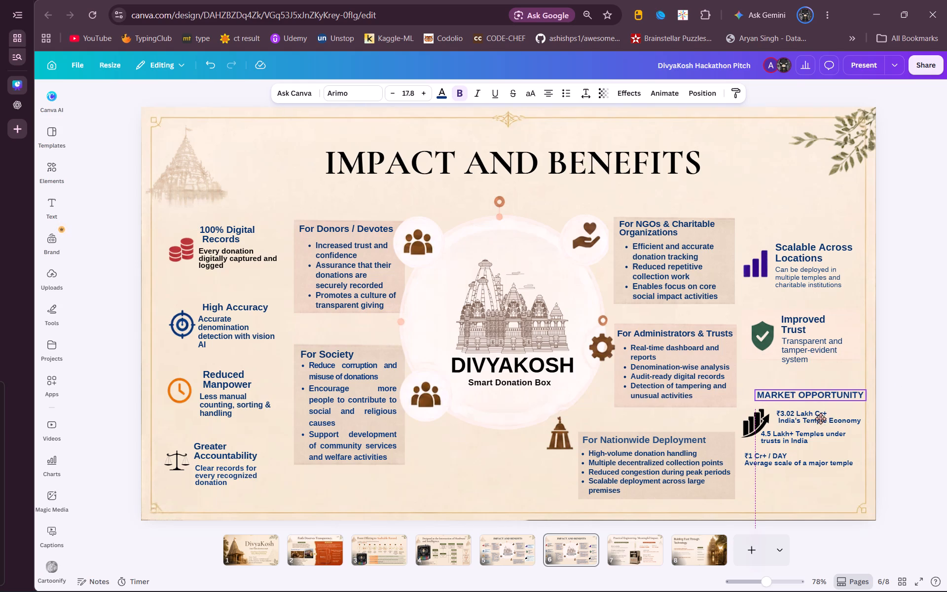
drag(820, 418, 819, 414)
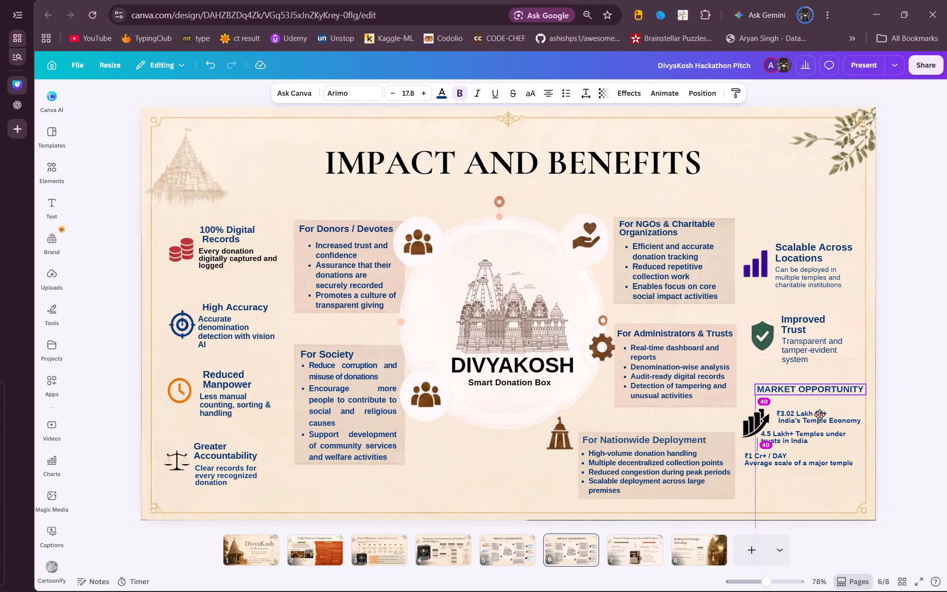
drag(819, 414, 818, 421)
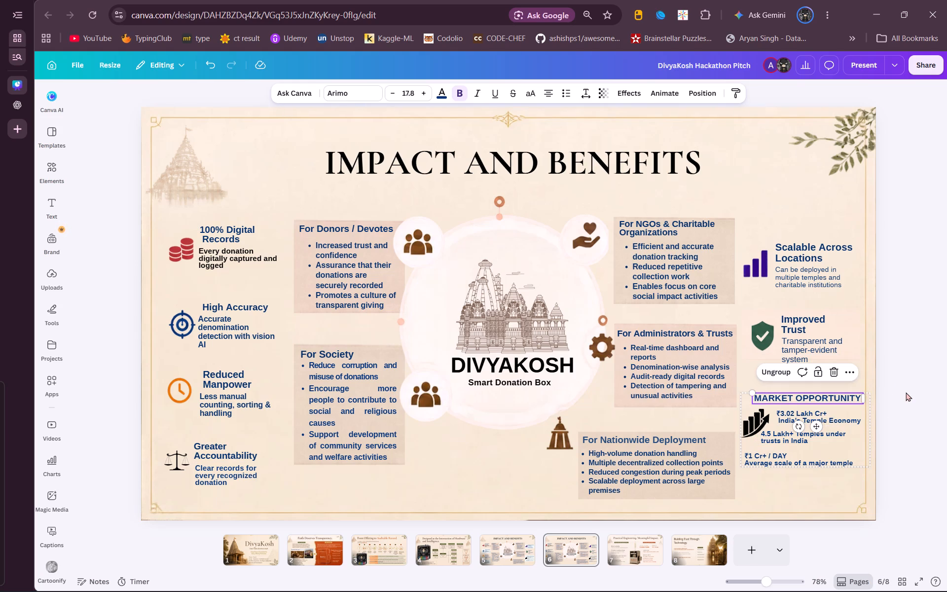
click(906, 392)
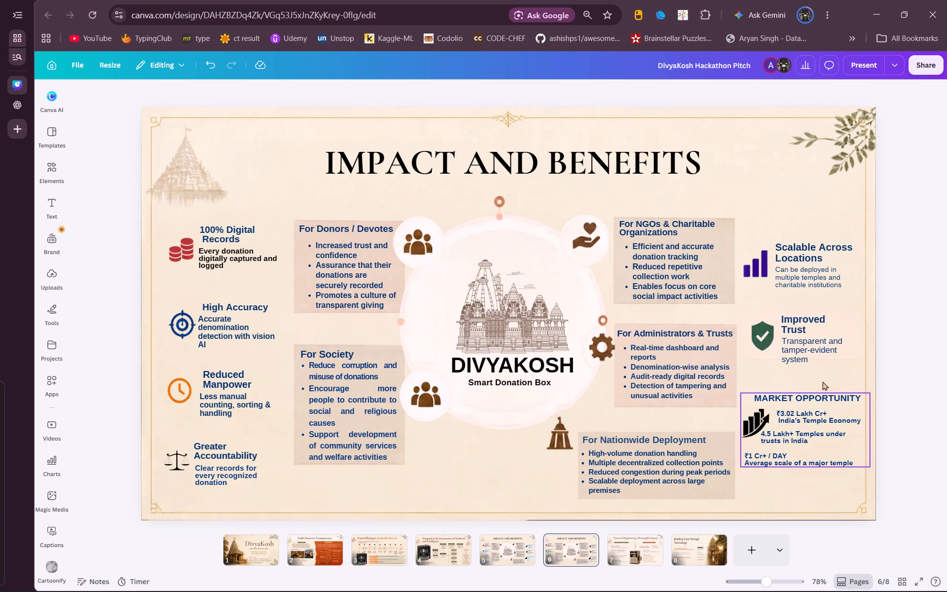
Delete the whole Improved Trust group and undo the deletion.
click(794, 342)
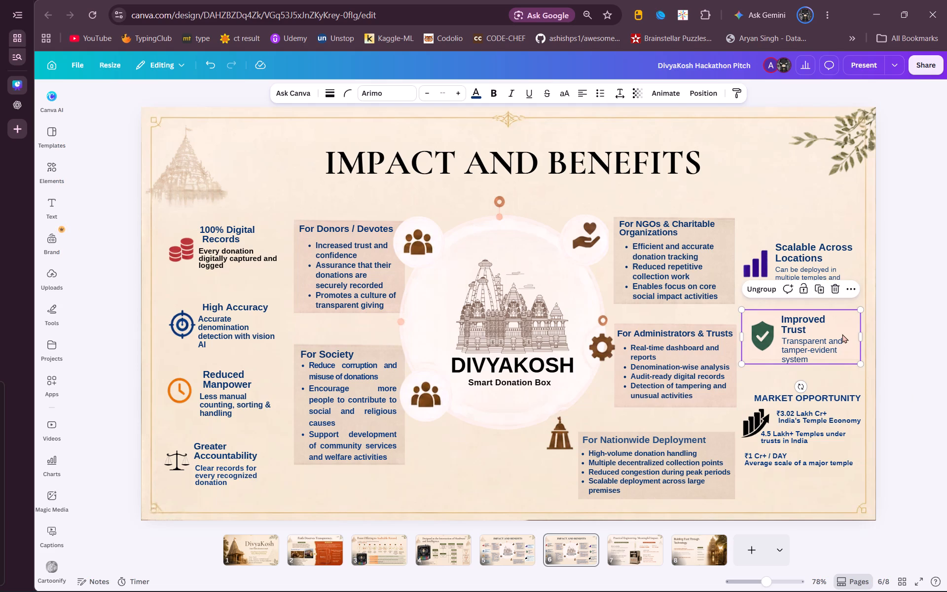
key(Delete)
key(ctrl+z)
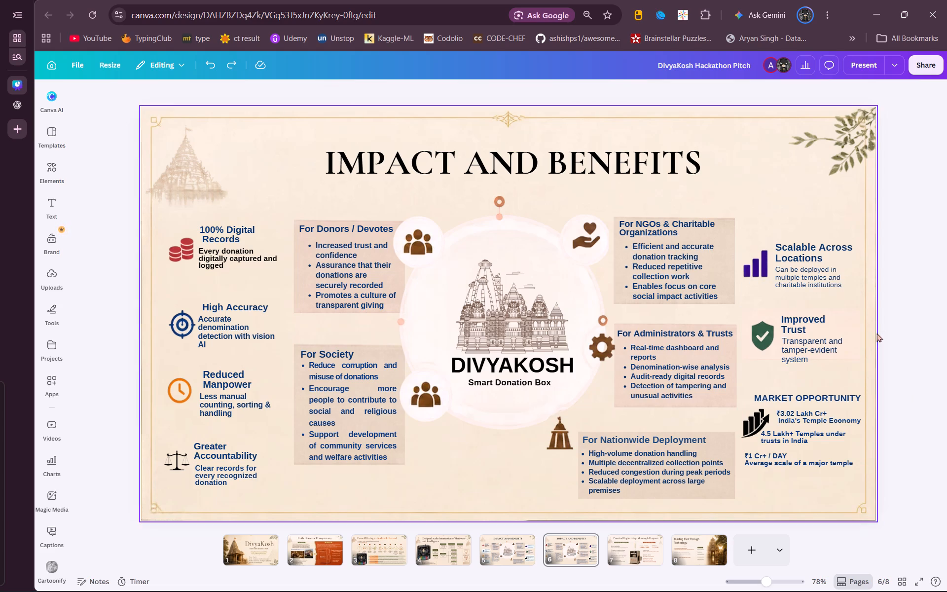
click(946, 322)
Delete the background shape behind the Improved Trust block, keeping its shield icon and text.
click(839, 315)
click(839, 315)
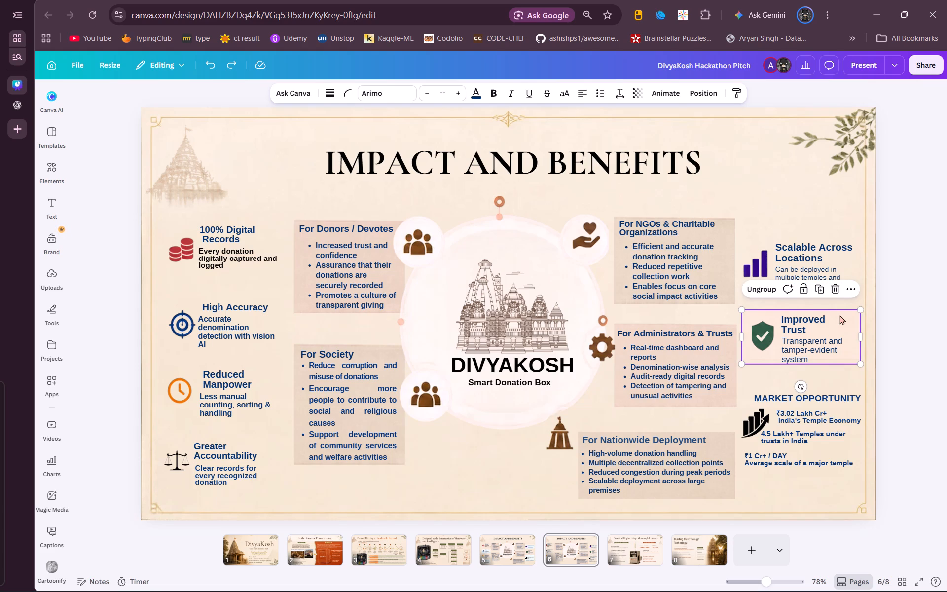
click(854, 319)
key(Delete)
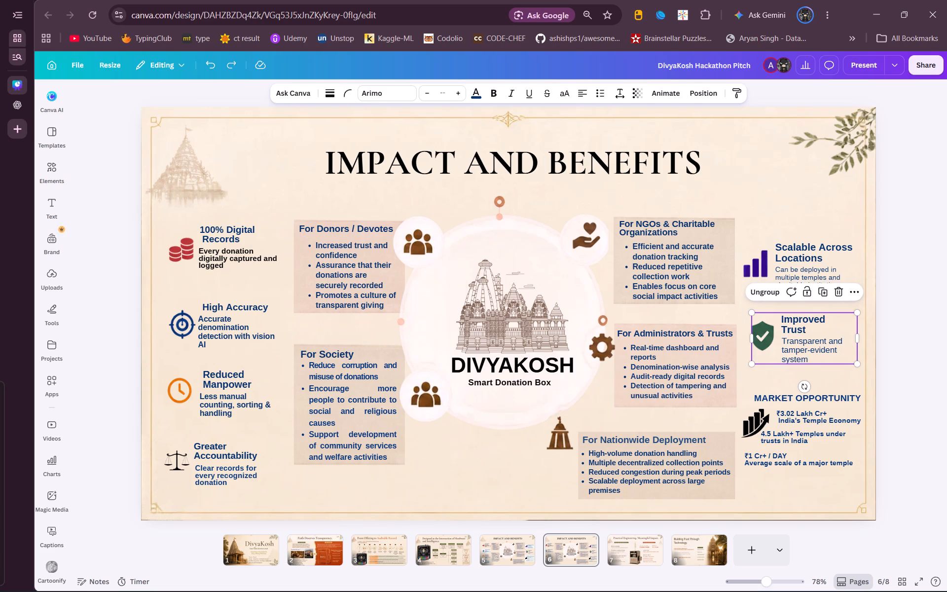
Make the Improved Trust description, "Transparent and tamper-evident system", bold.
double_click(814, 346)
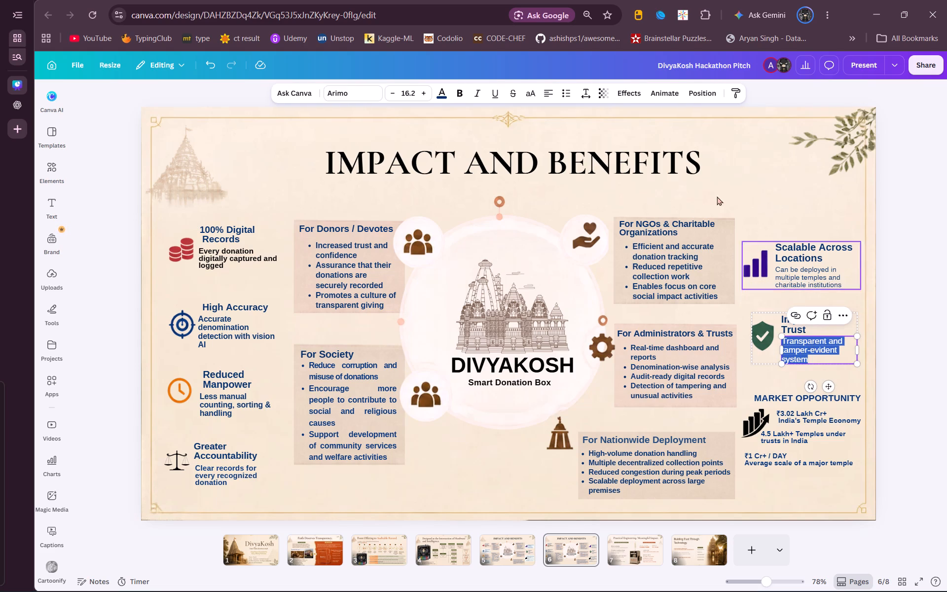
click(458, 95)
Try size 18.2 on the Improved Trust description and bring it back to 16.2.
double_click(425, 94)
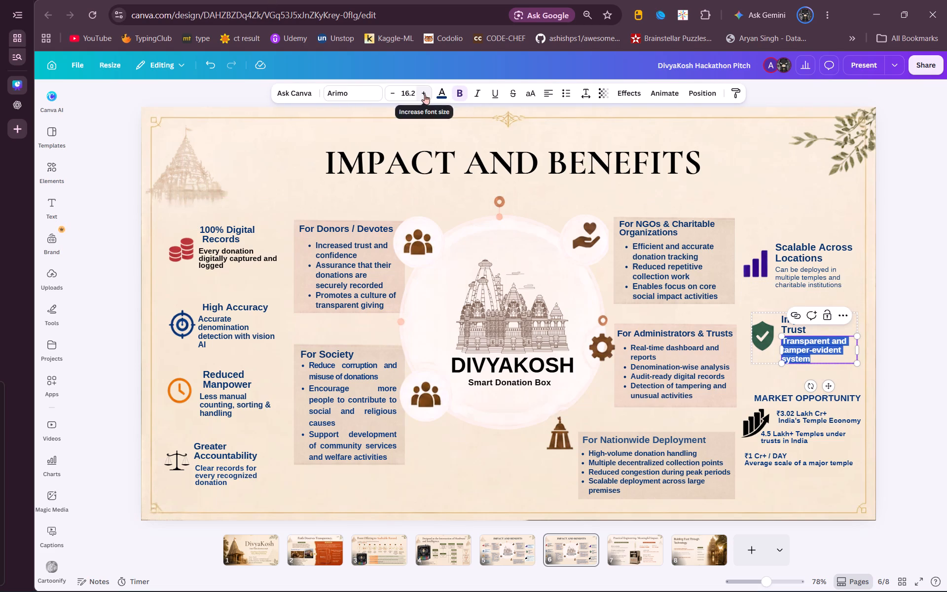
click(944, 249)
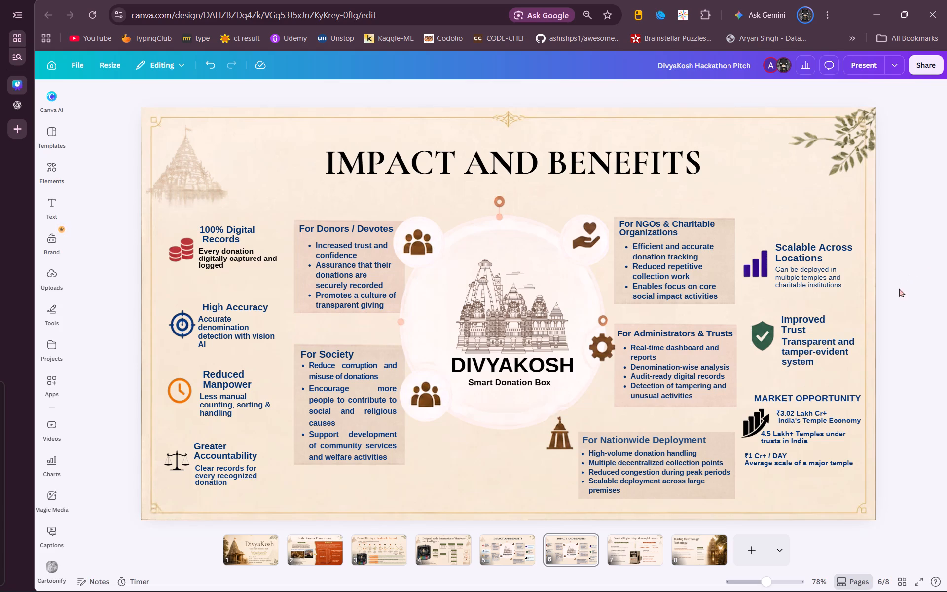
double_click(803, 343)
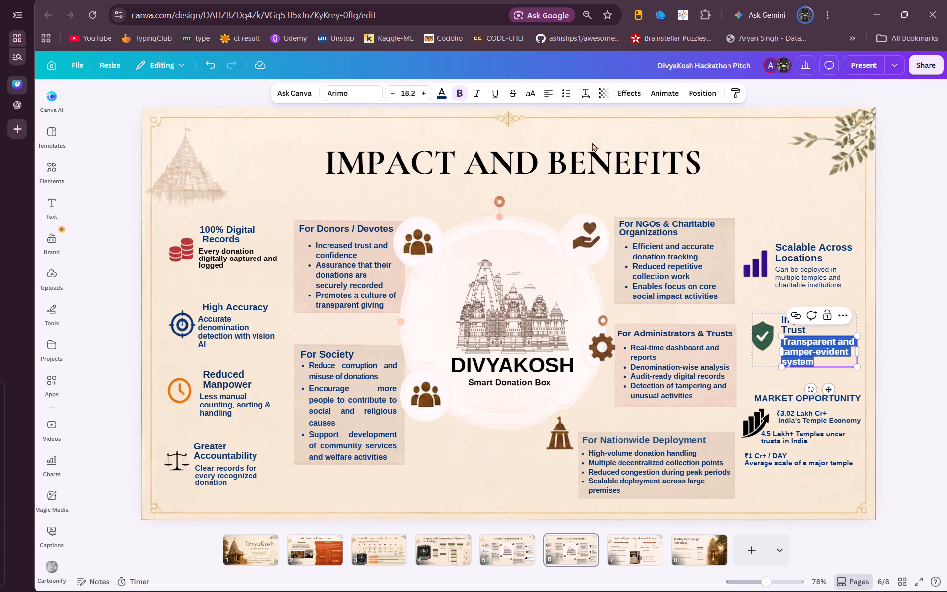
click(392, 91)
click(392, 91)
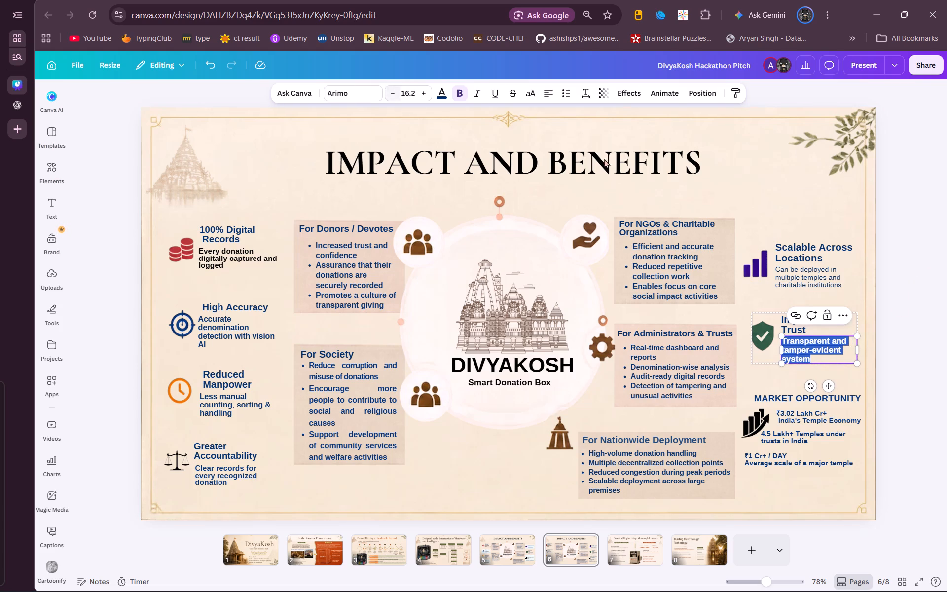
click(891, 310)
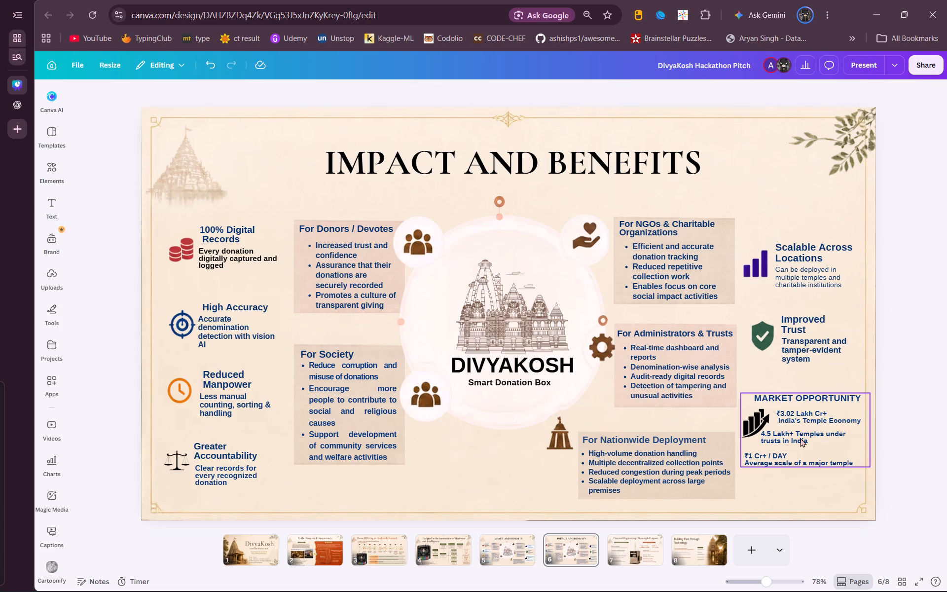
Reduce the Improved Trust description, "Transparent and tamper-evident system", to font size 15.2.
click(799, 441)
double_click(799, 439)
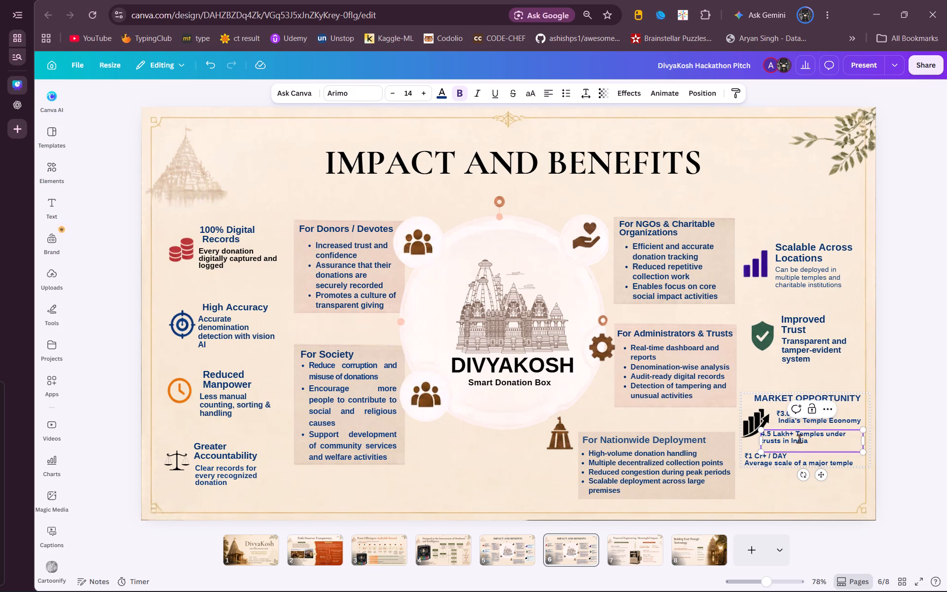
double_click(803, 352)
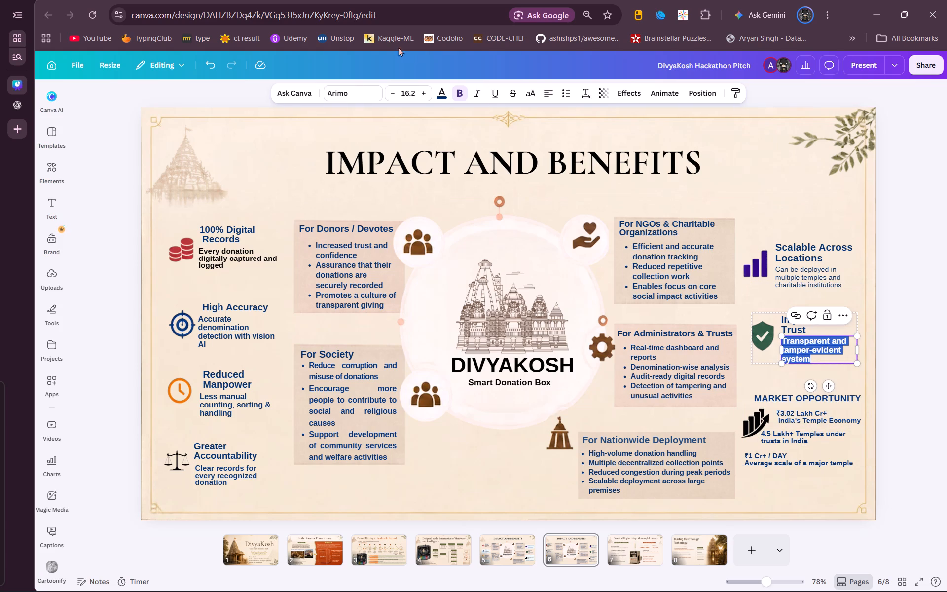
click(392, 89)
click(914, 278)
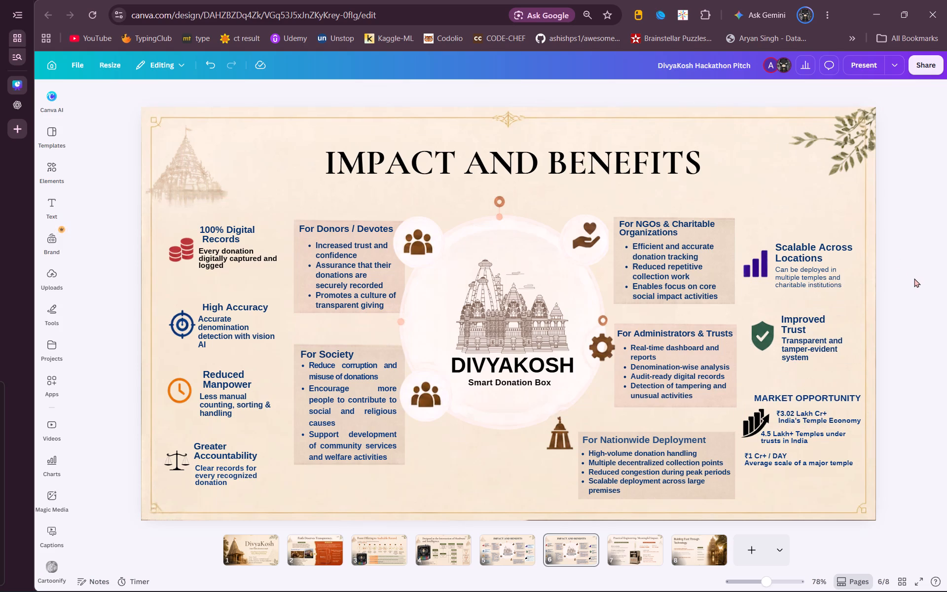
Widen the Improved Trust heading's text box so it fits on one line, and set its font size to 20.2.
double_click(813, 320)
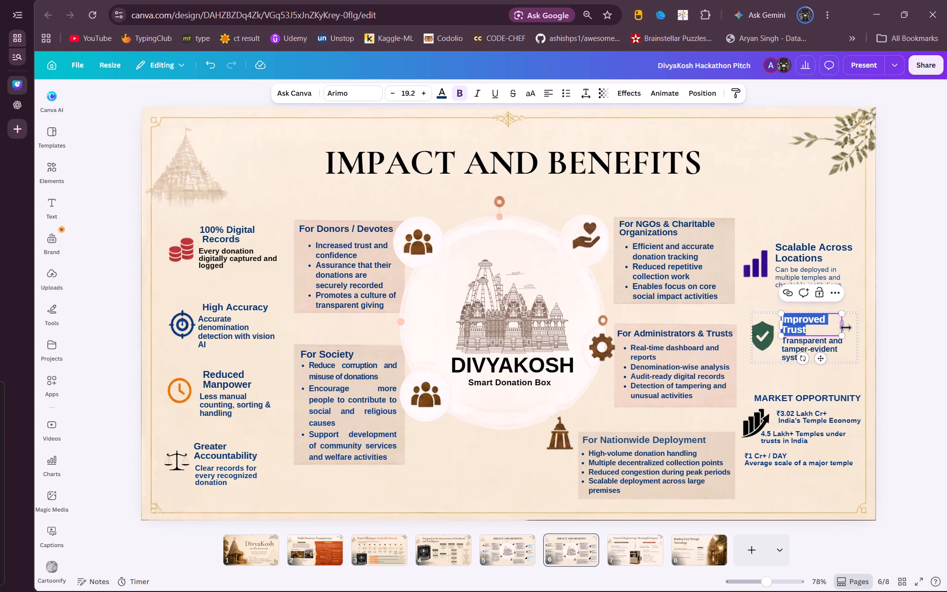
drag(846, 328, 851, 328)
drag(860, 328, 874, 328)
click(831, 319)
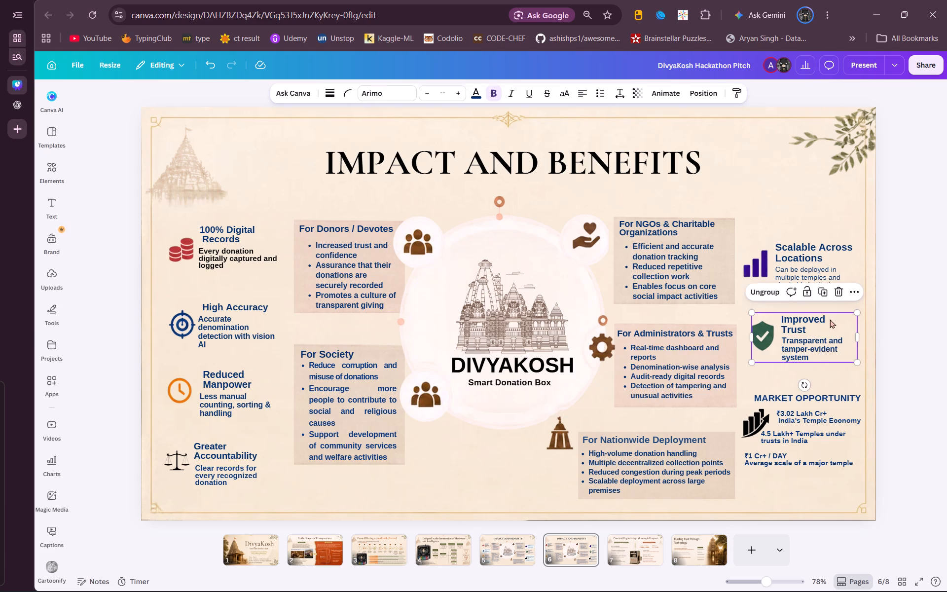
double_click(813, 322)
drag(847, 326, 865, 326)
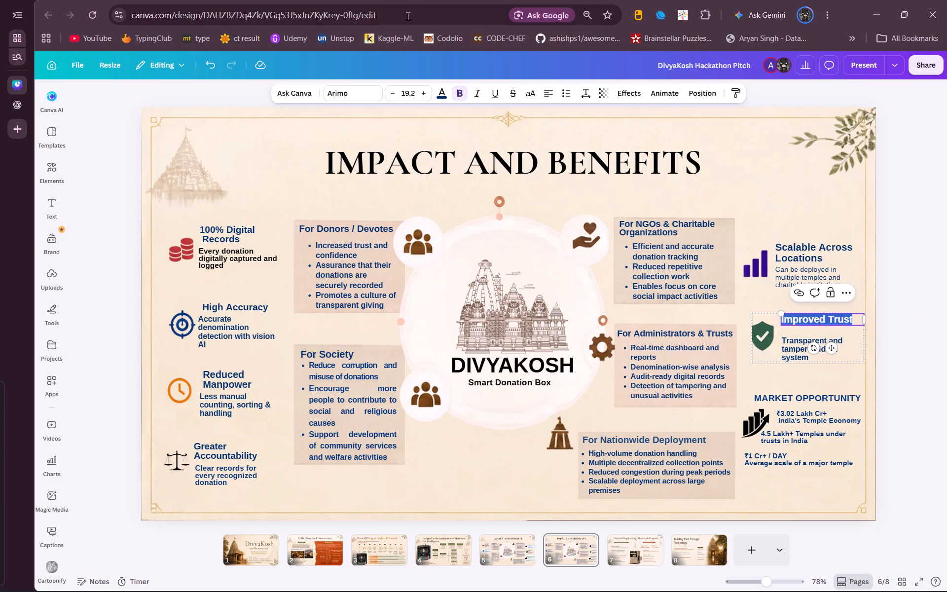
click(424, 93)
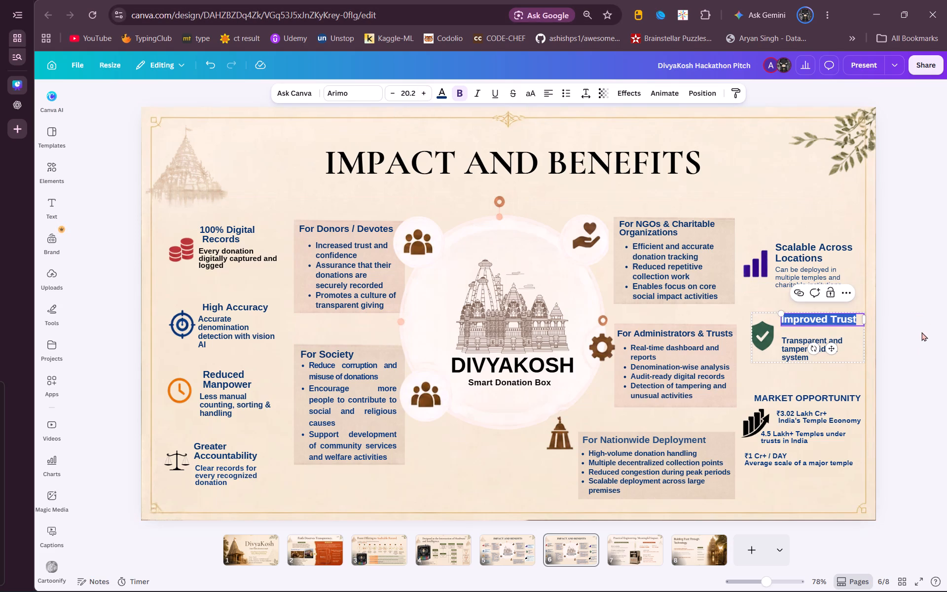
click(921, 332)
Move the Improved Trust description up so it sits closer beneath its one-line heading.
double_click(808, 343)
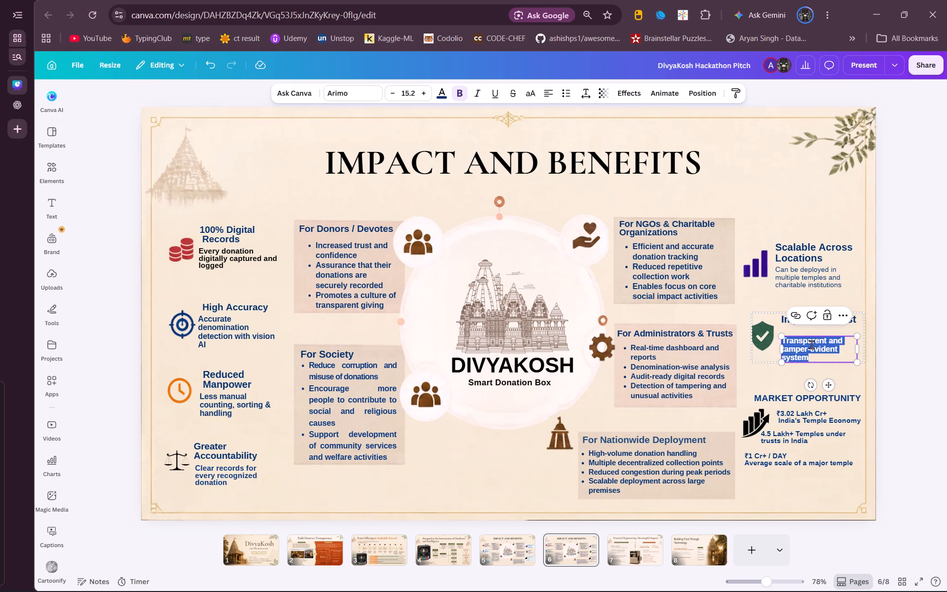
drag(828, 379, 828, 372)
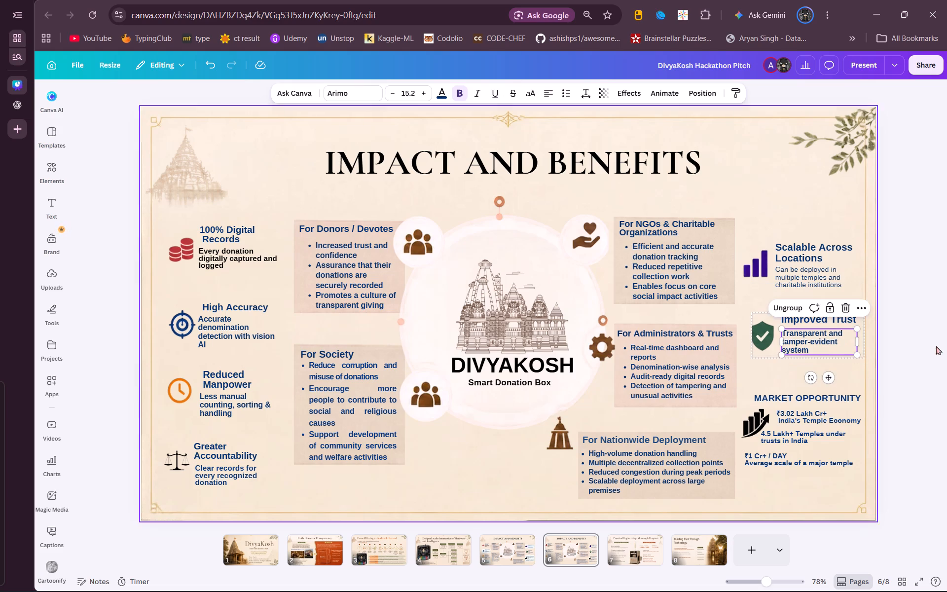
click(946, 336)
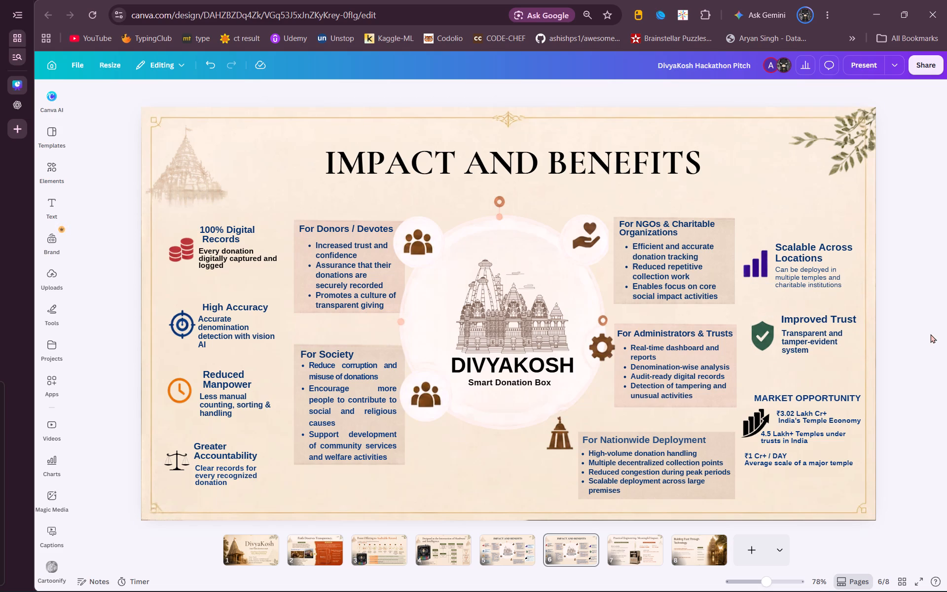
Set the Scalable Across Locations description to font size 14.9 and make it bold.
double_click(801, 275)
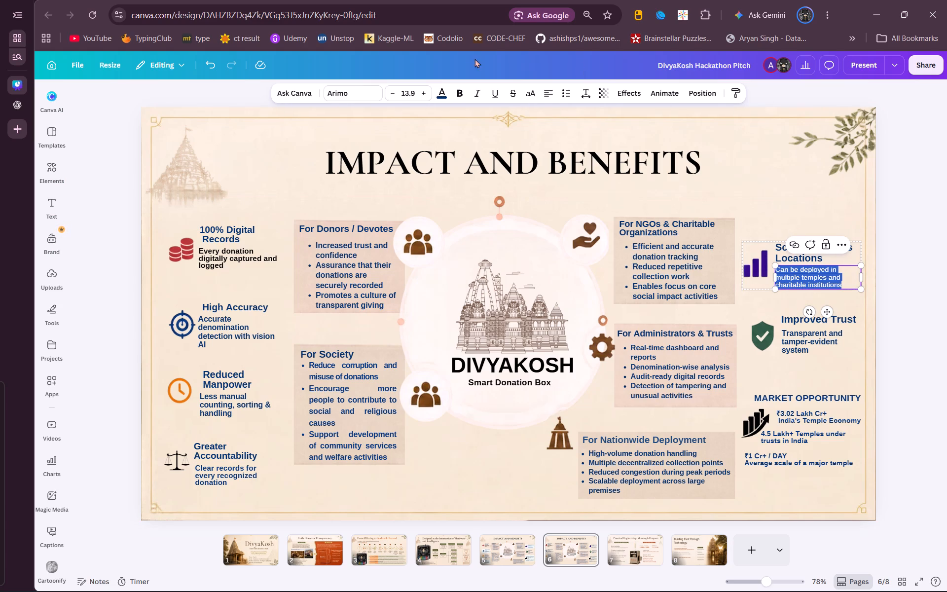
click(429, 96)
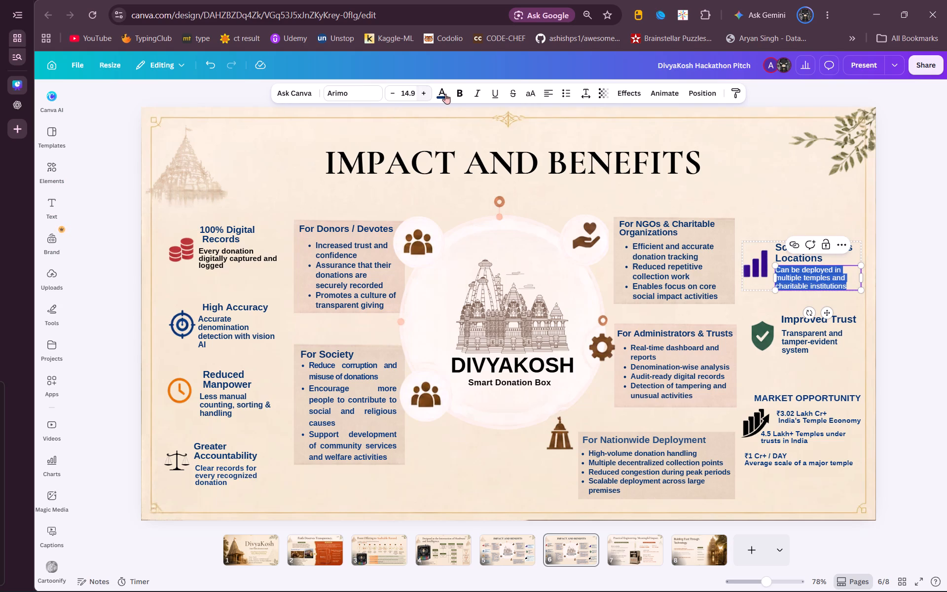
click(468, 93)
click(464, 94)
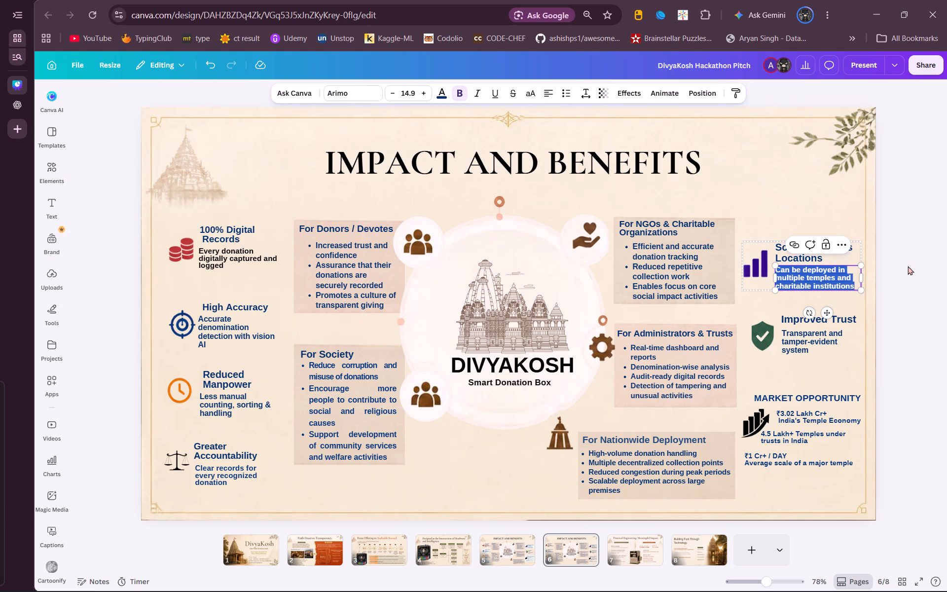
click(906, 270)
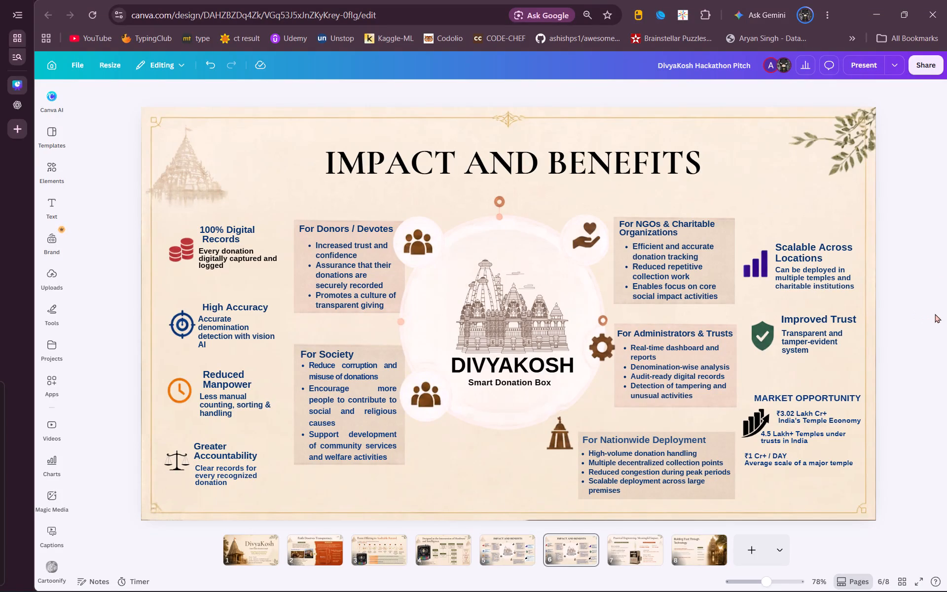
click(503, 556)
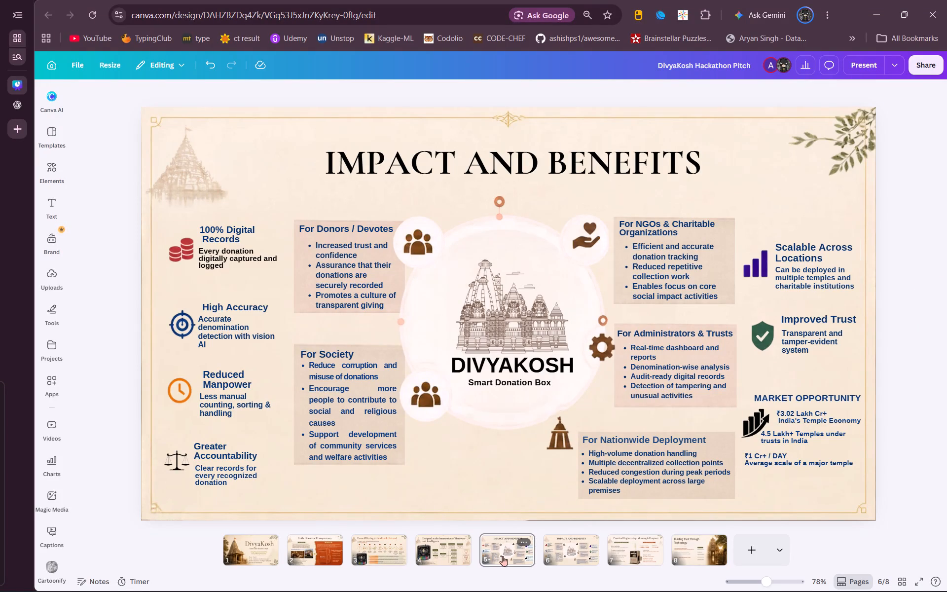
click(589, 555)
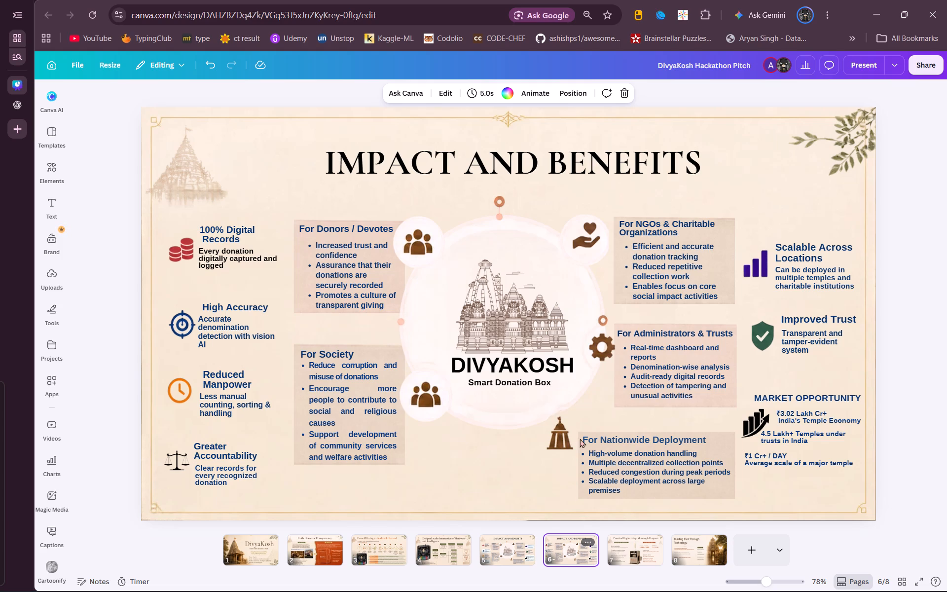
Shift the High Accuracy and Reduced Manpower descriptions slightly right to line up with their headings' left edges.
click(232, 327)
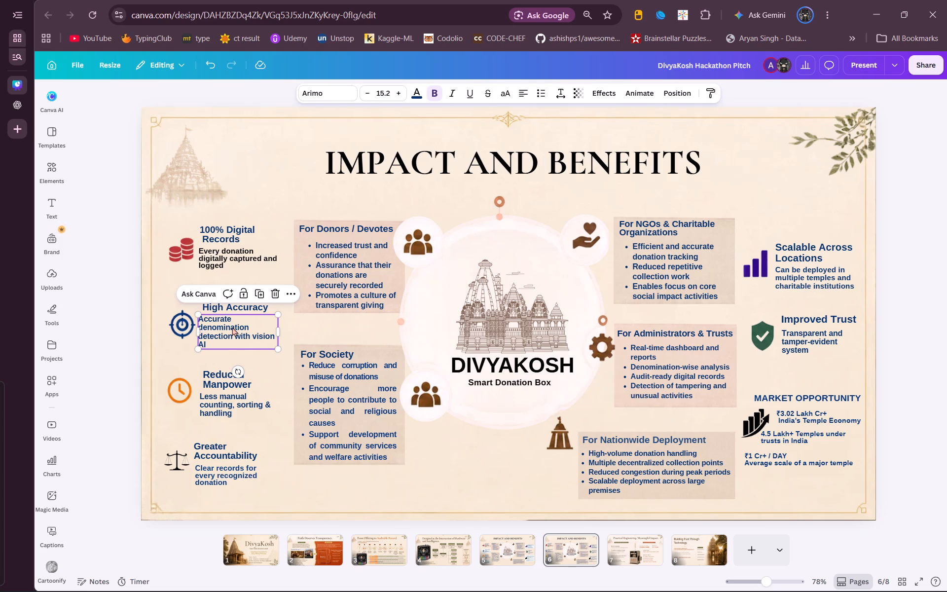
drag(232, 327, 236, 327)
double_click(217, 400)
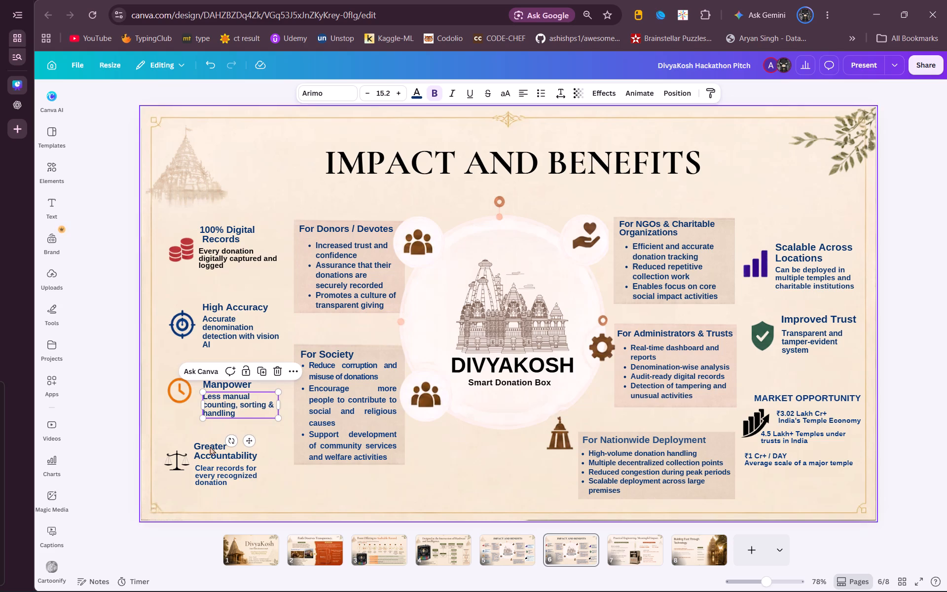
Shift the Greater Accountability description and heading right so their left edges line up with each other.
drag(213, 466, 218, 466)
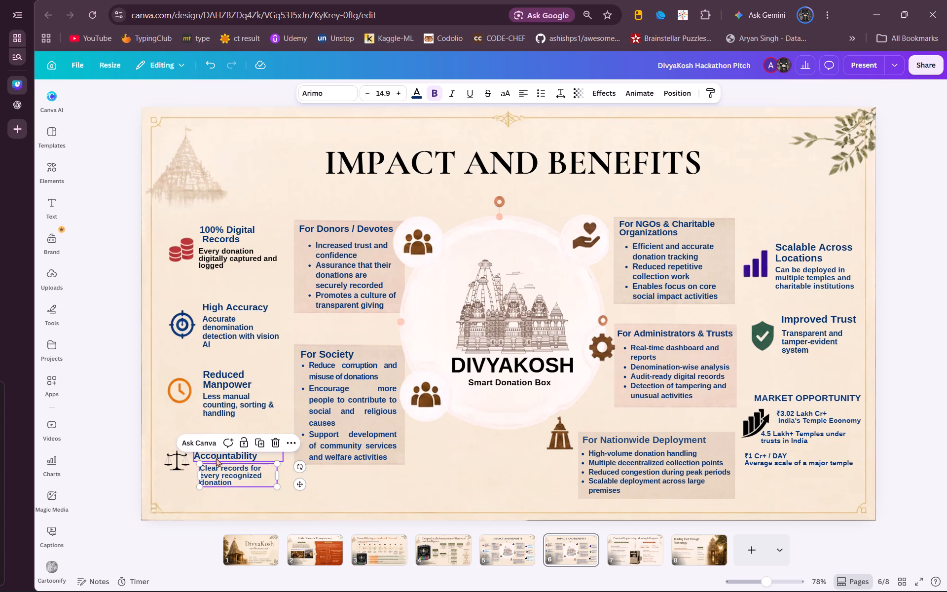
click(216, 455)
drag(218, 454, 223, 456)
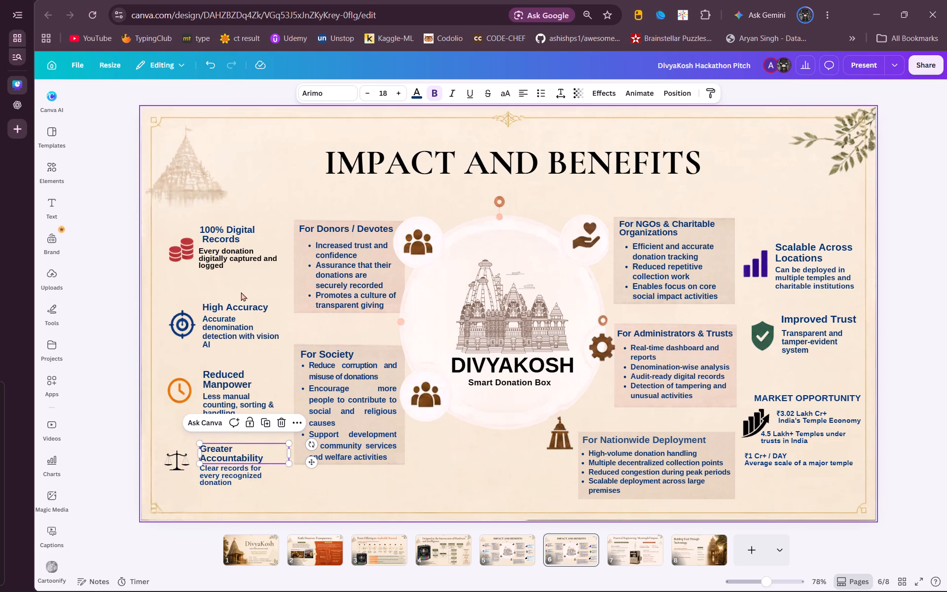
Change the 100% Digital Records description's text colour from black to the dark blue used by the other blocks.
click(237, 258)
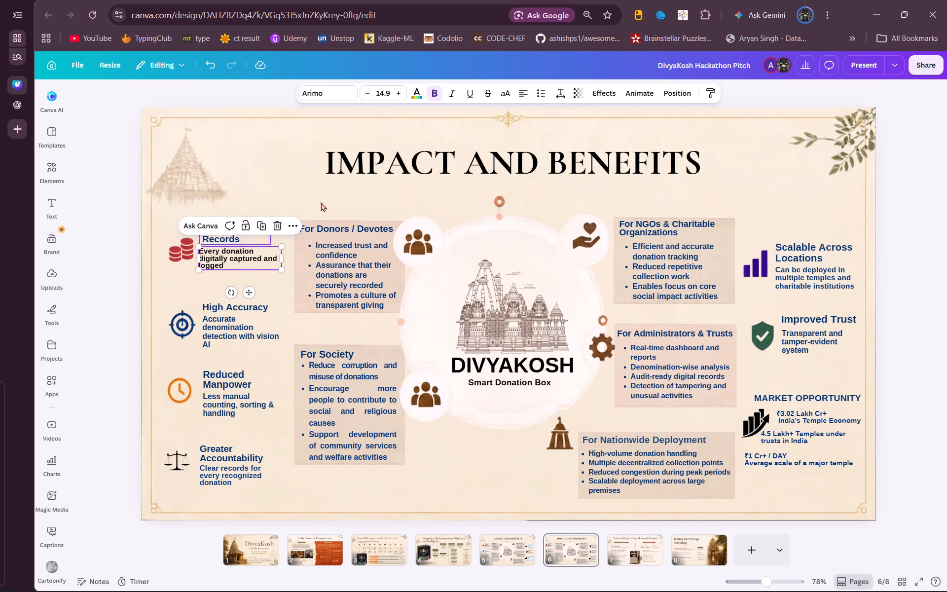
click(412, 93)
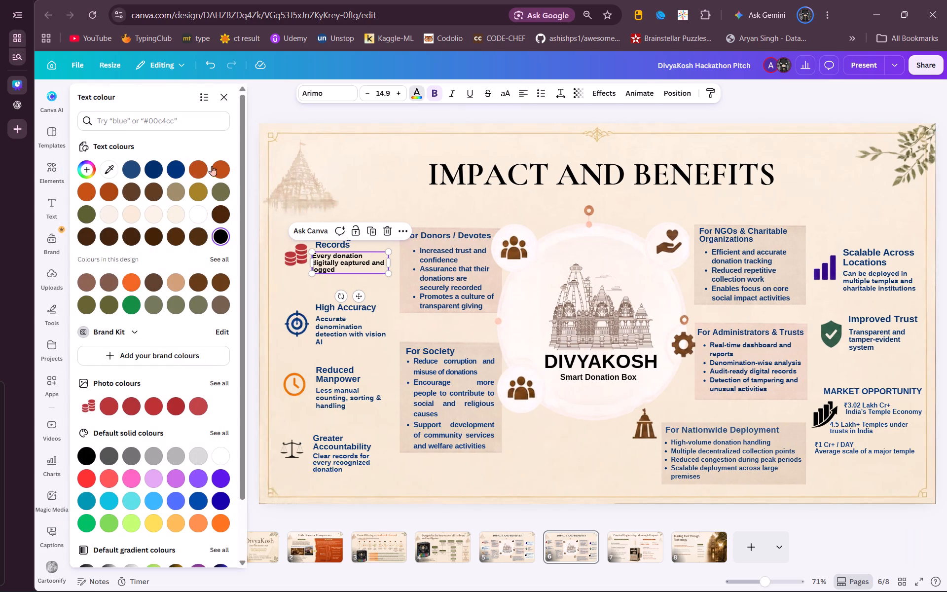
click(175, 165)
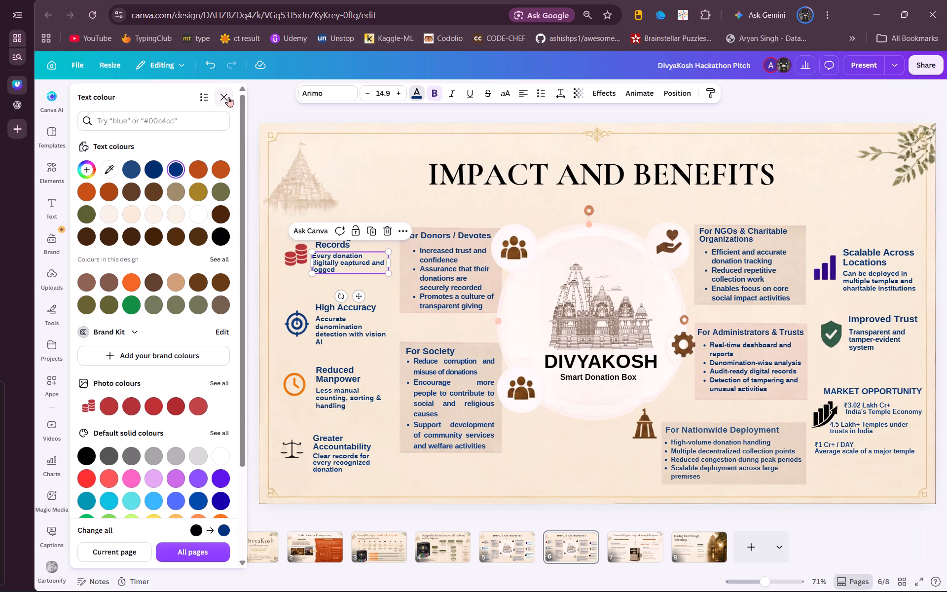
click(229, 98)
click(235, 98)
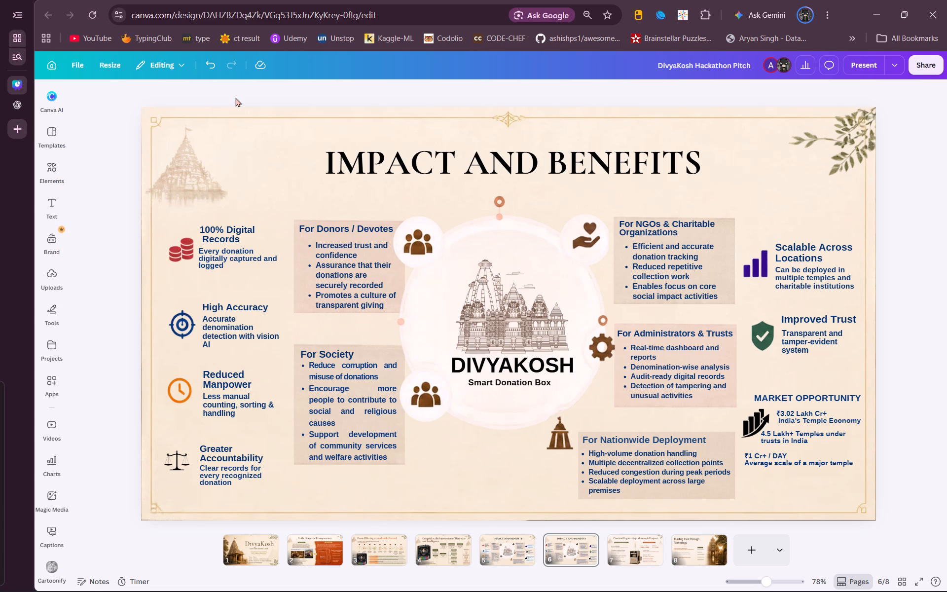
Move the 100% Digital Records description and heading slightly right to align their left edges with the High Accuracy block below.
double_click(237, 260)
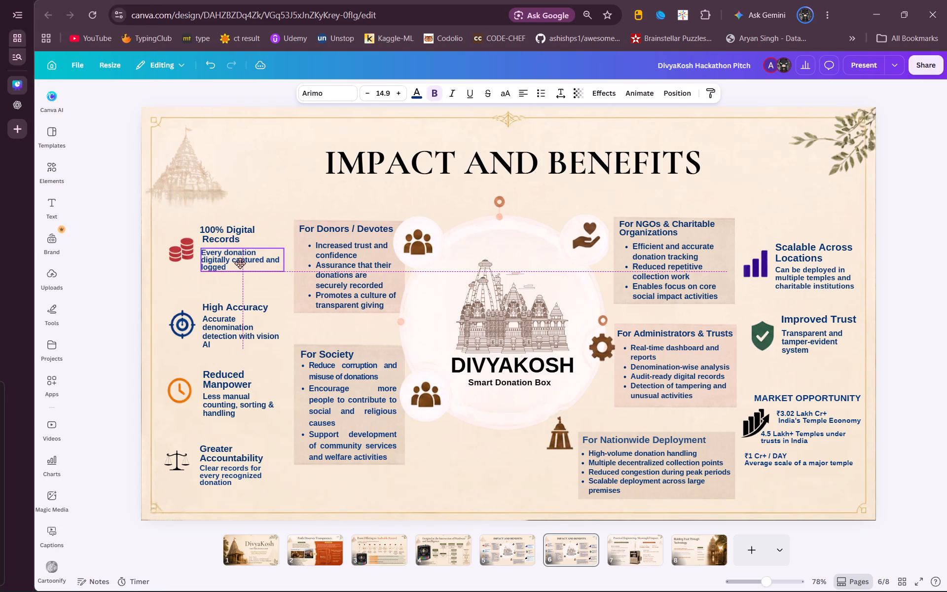
click(229, 236)
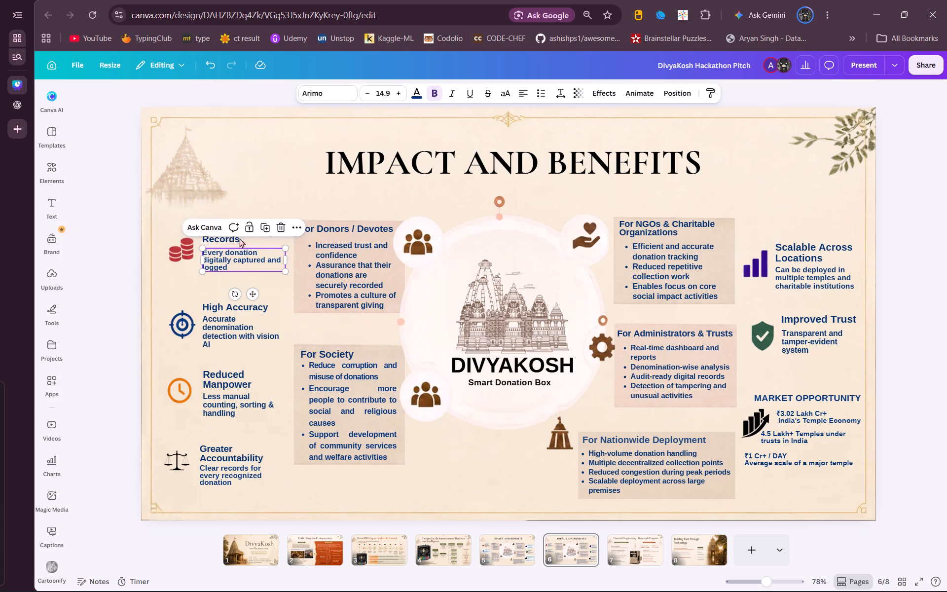
click(278, 205)
click(222, 236)
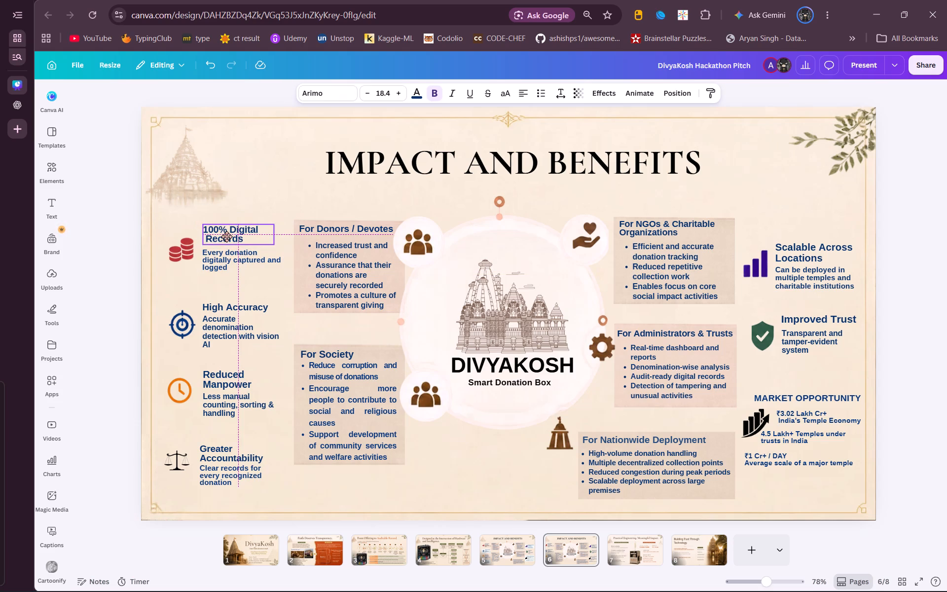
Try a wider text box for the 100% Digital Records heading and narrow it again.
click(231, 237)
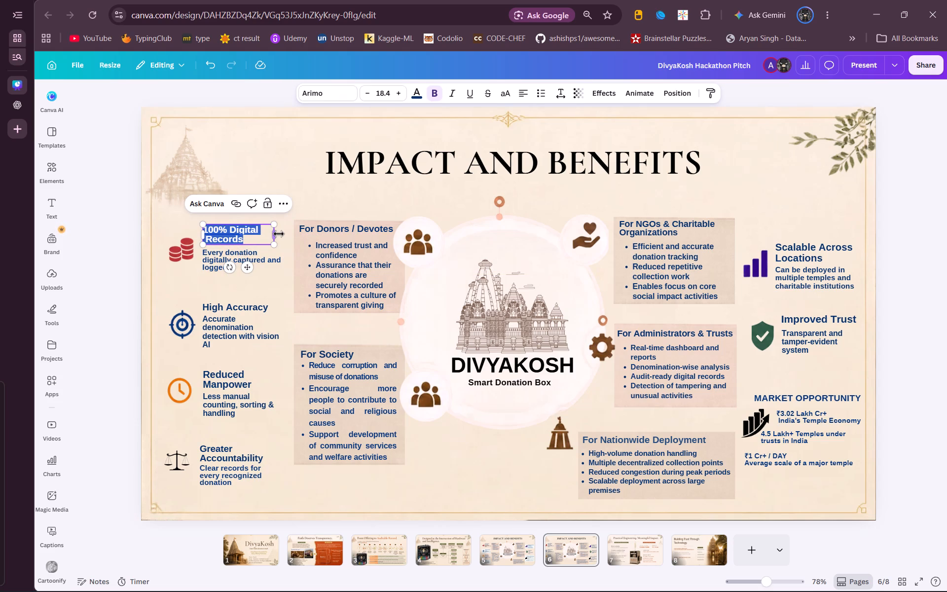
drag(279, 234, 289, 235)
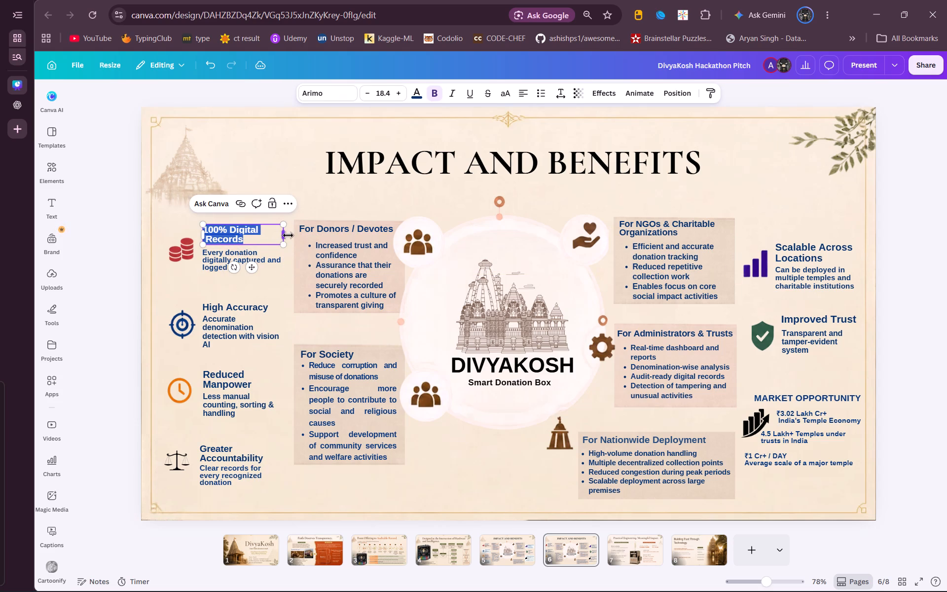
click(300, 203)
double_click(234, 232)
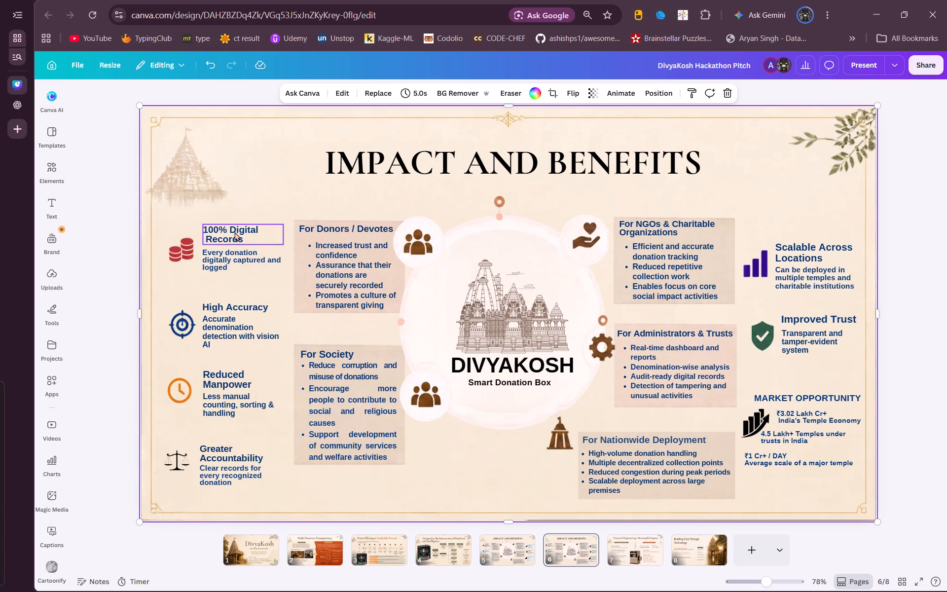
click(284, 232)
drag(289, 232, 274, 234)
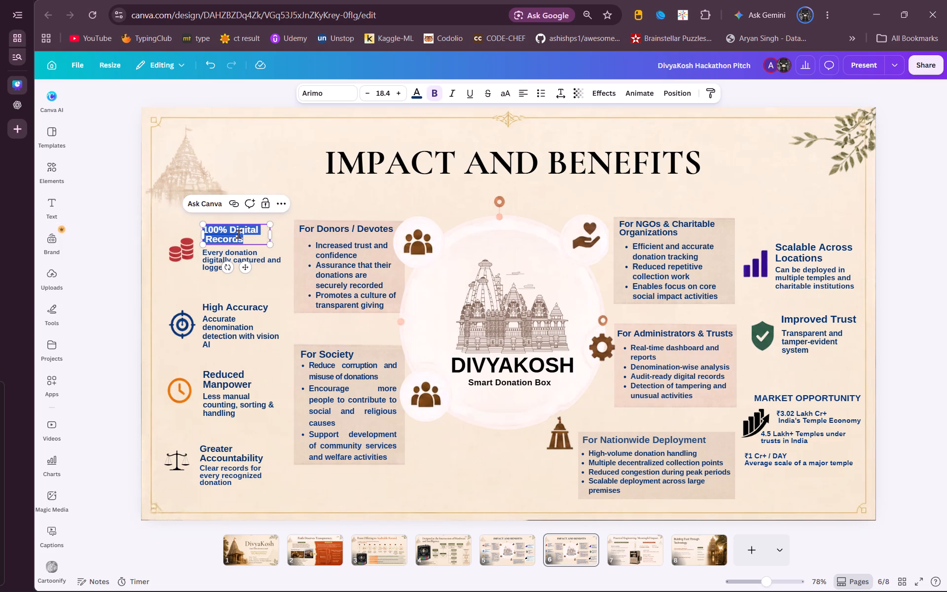
Remove the stray space before "Records" in the 100% Digital Records heading so both lines align on the left.
click(238, 234)
click(259, 229)
key(Right)
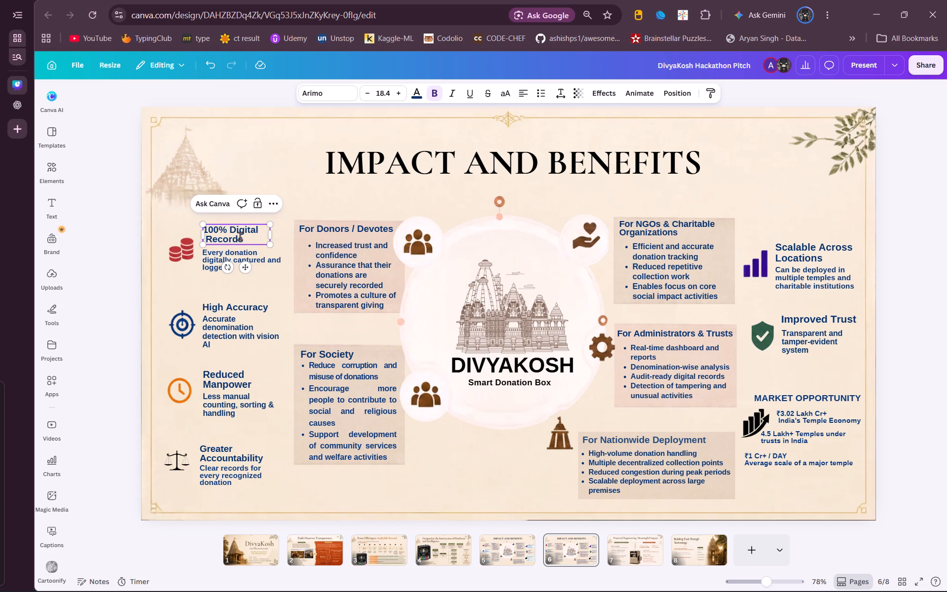
key(BackSpace)
key(BackSpace)
key(l)
key(Right)
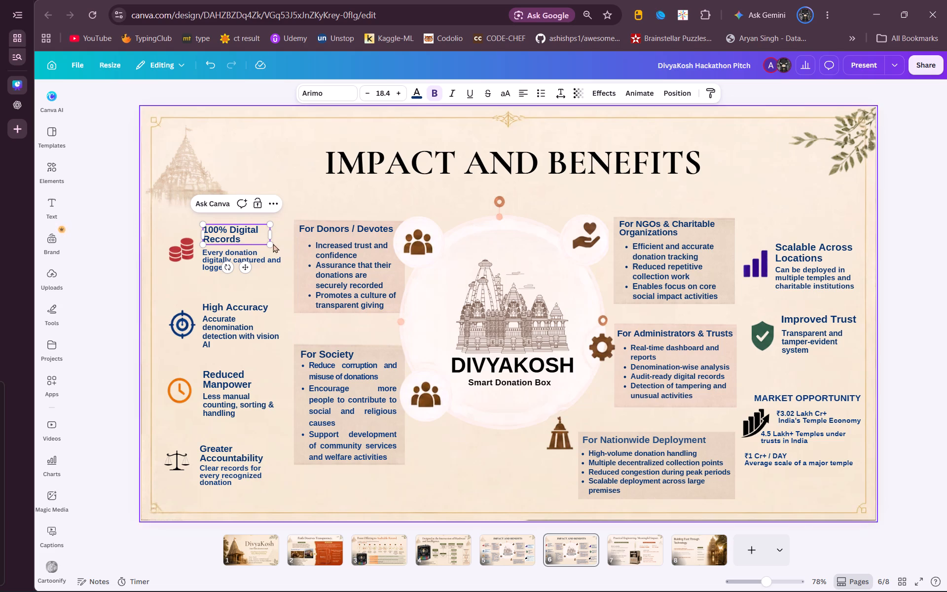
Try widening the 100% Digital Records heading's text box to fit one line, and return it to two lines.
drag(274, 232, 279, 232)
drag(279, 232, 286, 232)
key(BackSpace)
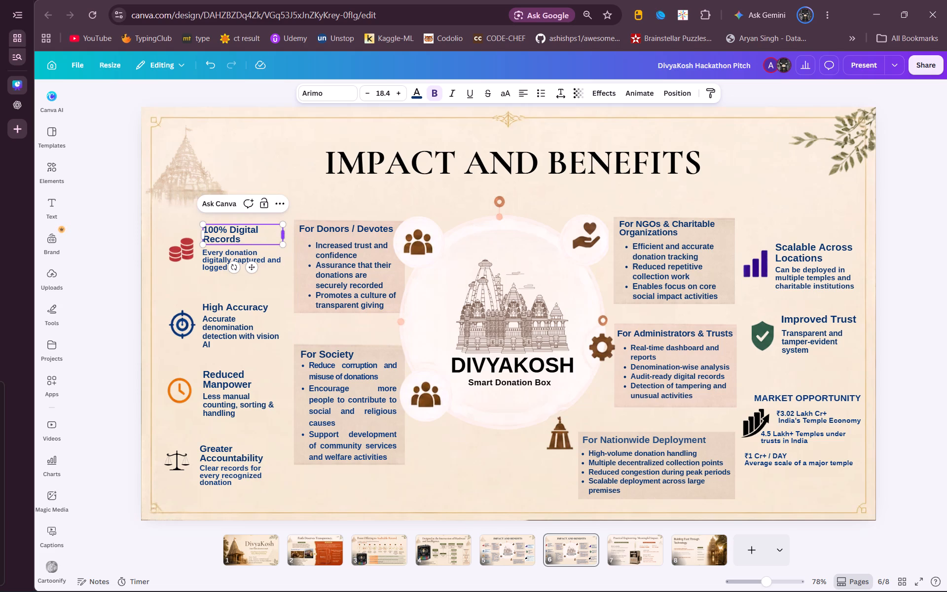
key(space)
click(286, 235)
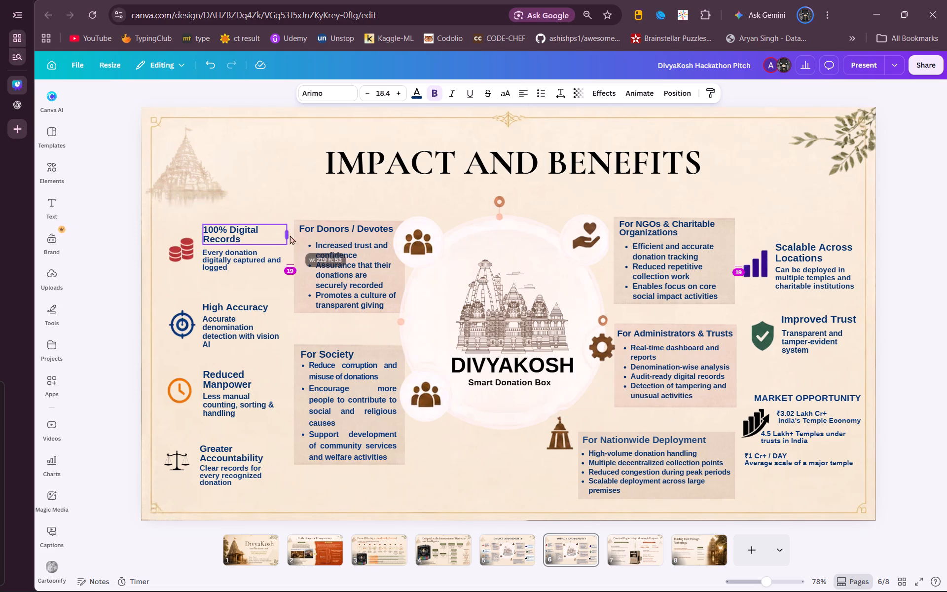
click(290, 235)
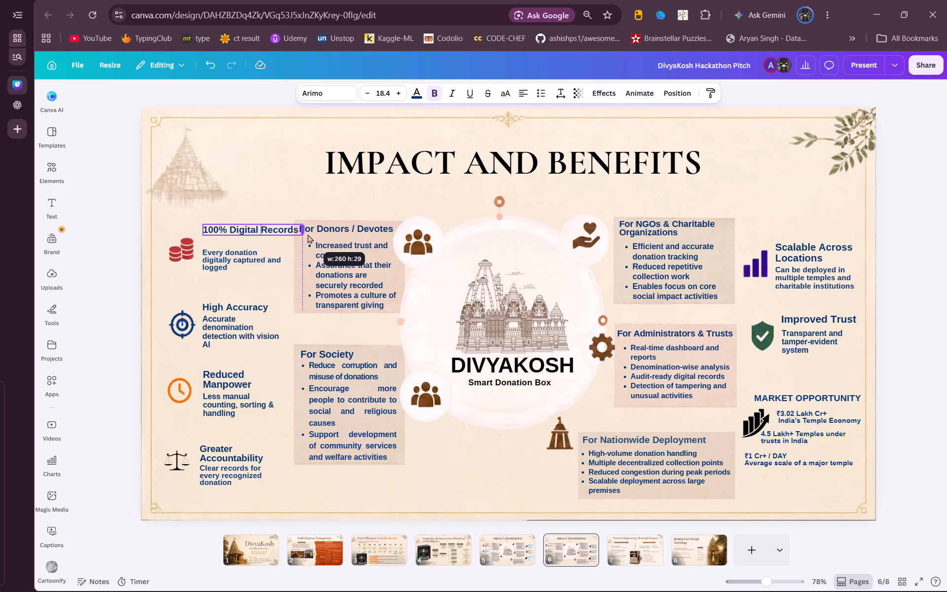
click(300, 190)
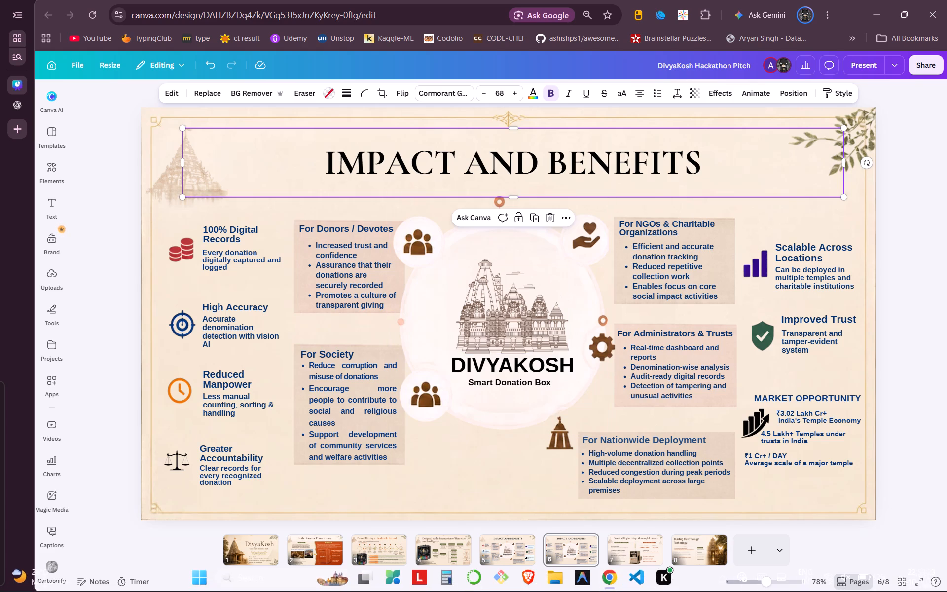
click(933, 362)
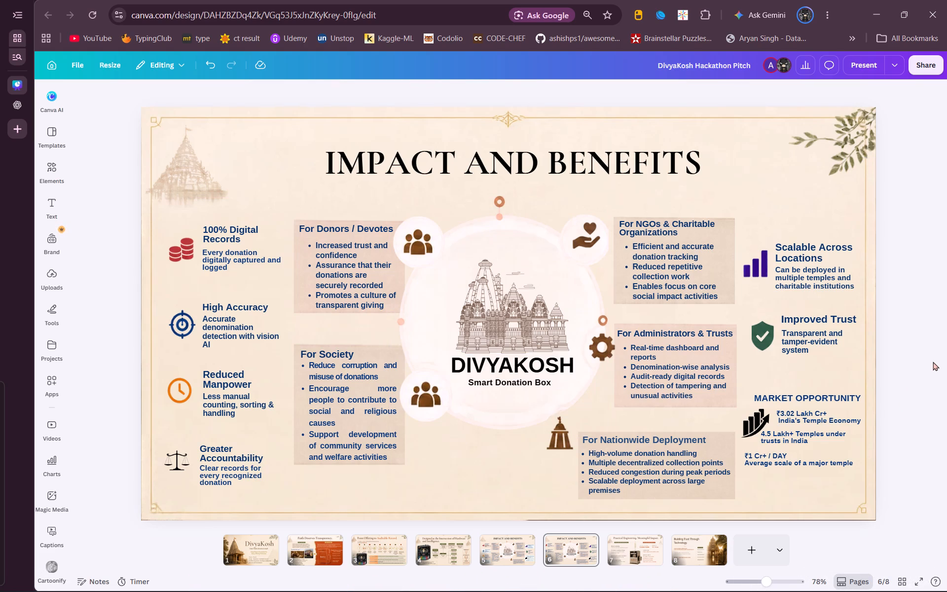
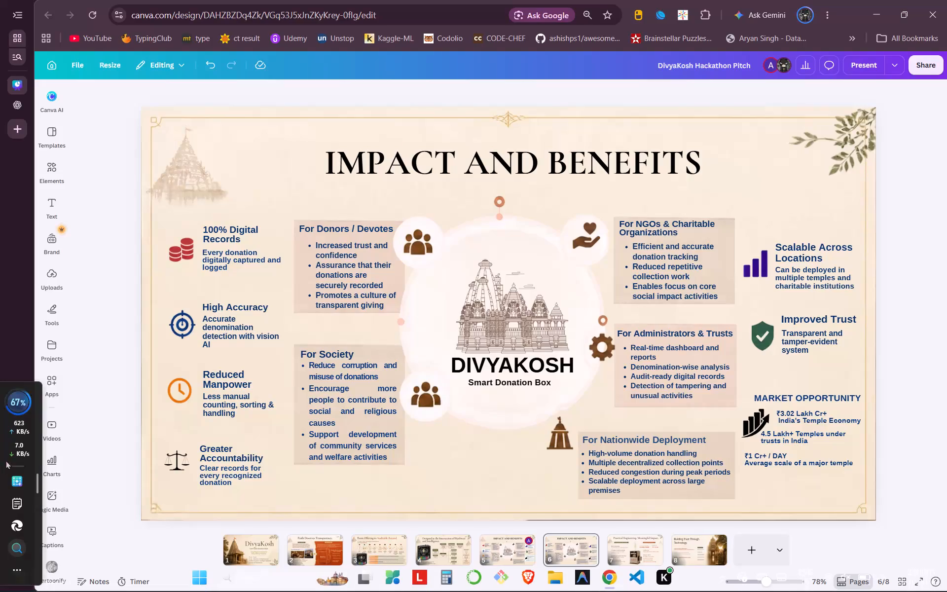
Recolour the black growth-chart icon in the Market Opportunity block with the design's orange #c85114.
click(759, 426)
click(750, 418)
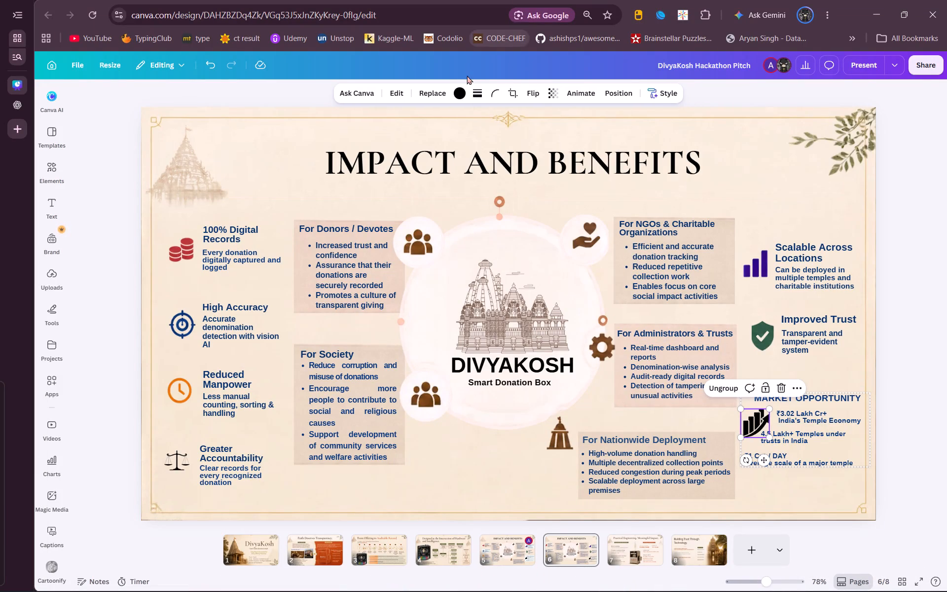
click(455, 89)
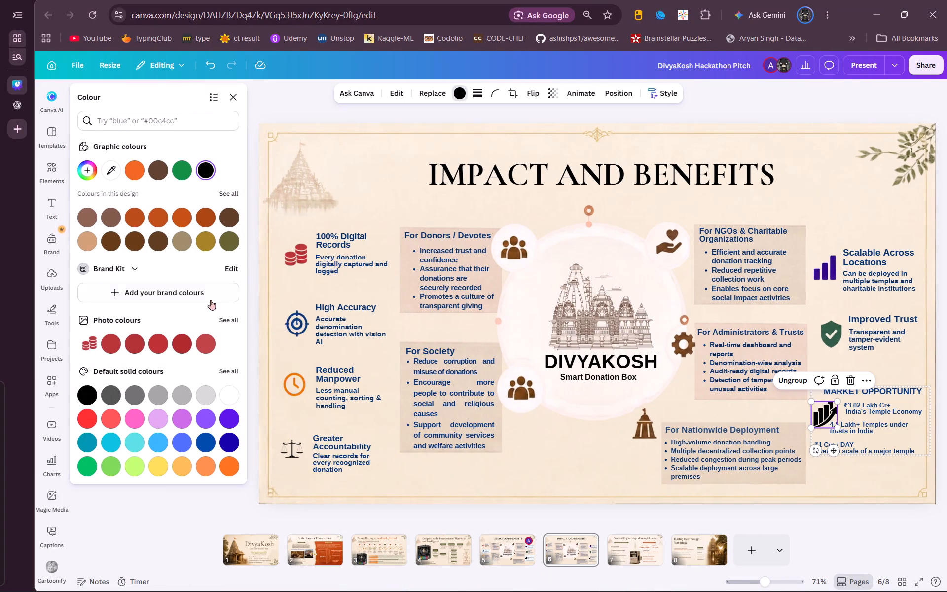
click(177, 220)
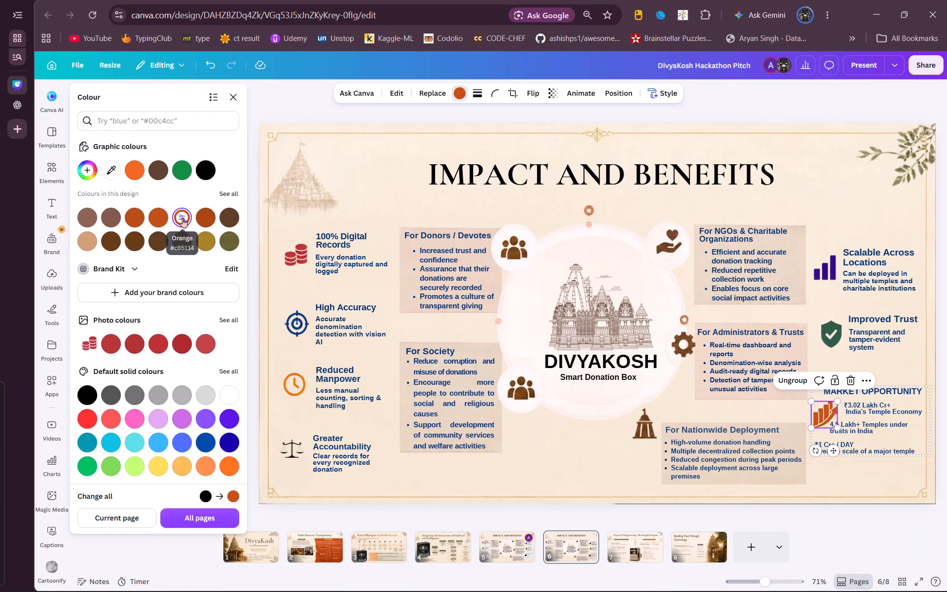
click(301, 104)
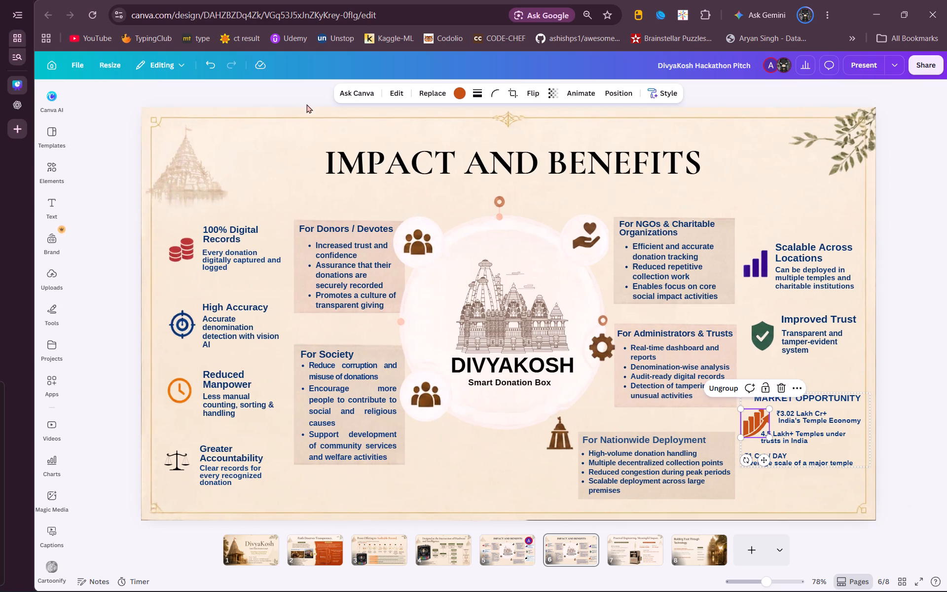
click(894, 276)
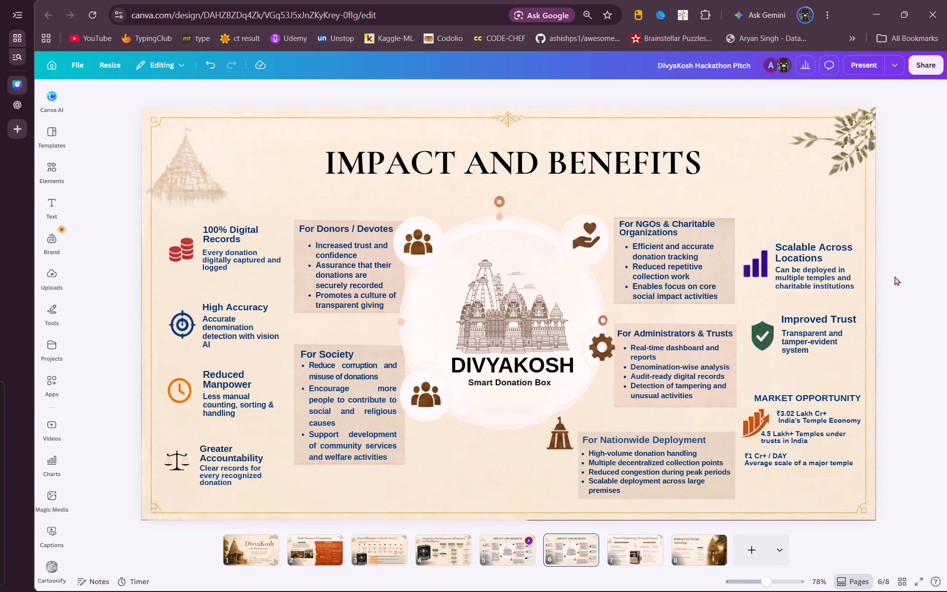
Recolour the temple icon beside For Nationwide Deployment, trying green, olive and several oranges before settling on the growth-chart icon's orange.
click(553, 431)
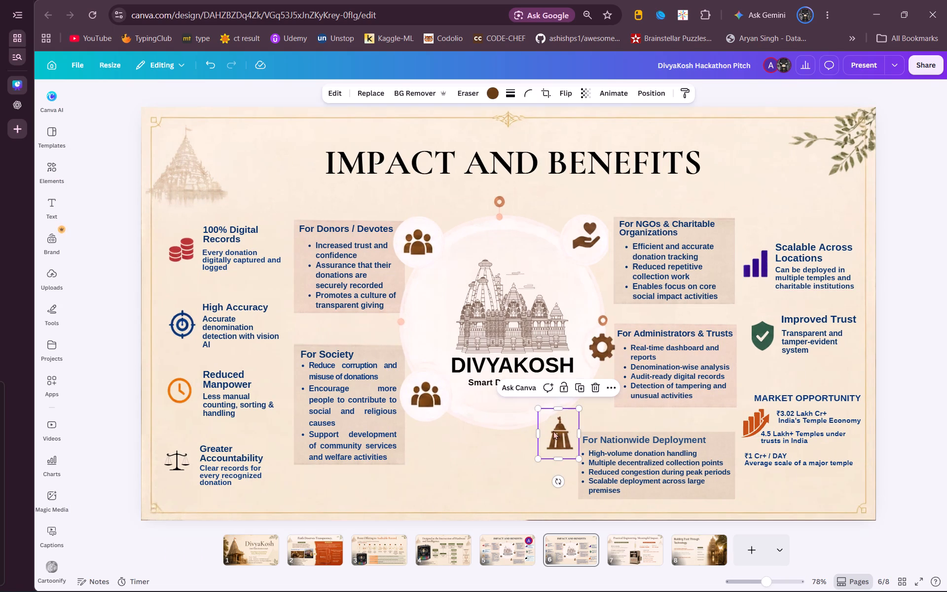
click(483, 91)
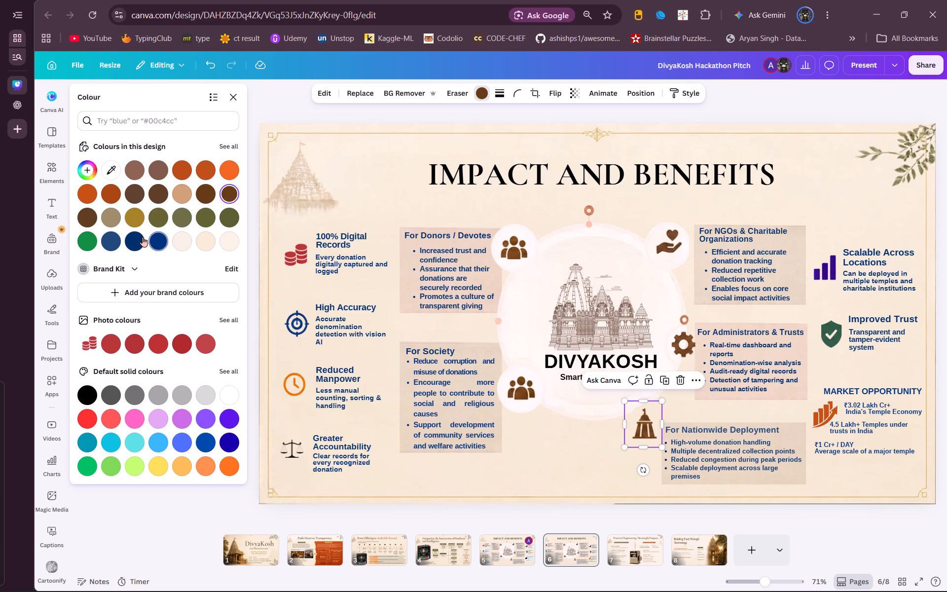
click(92, 244)
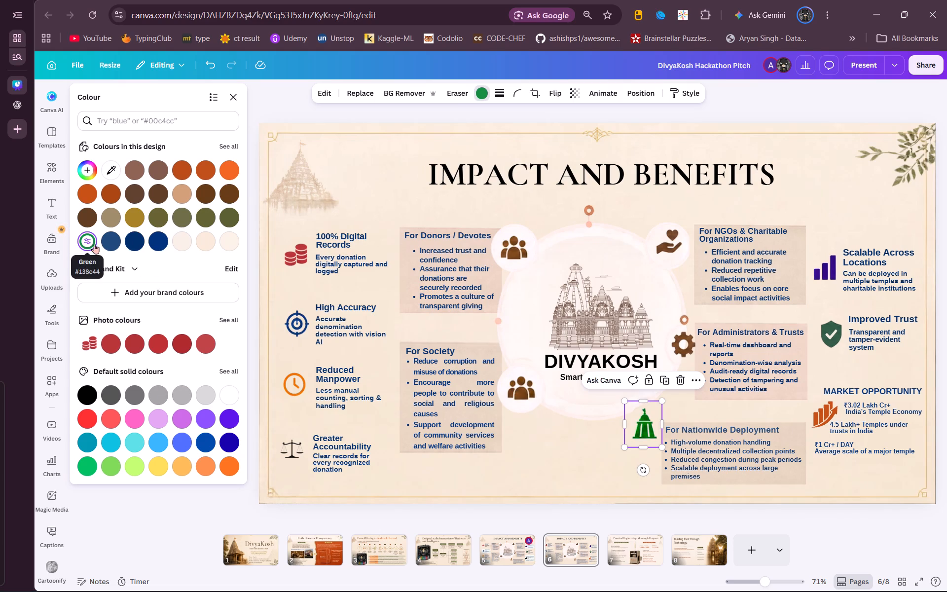
click(224, 218)
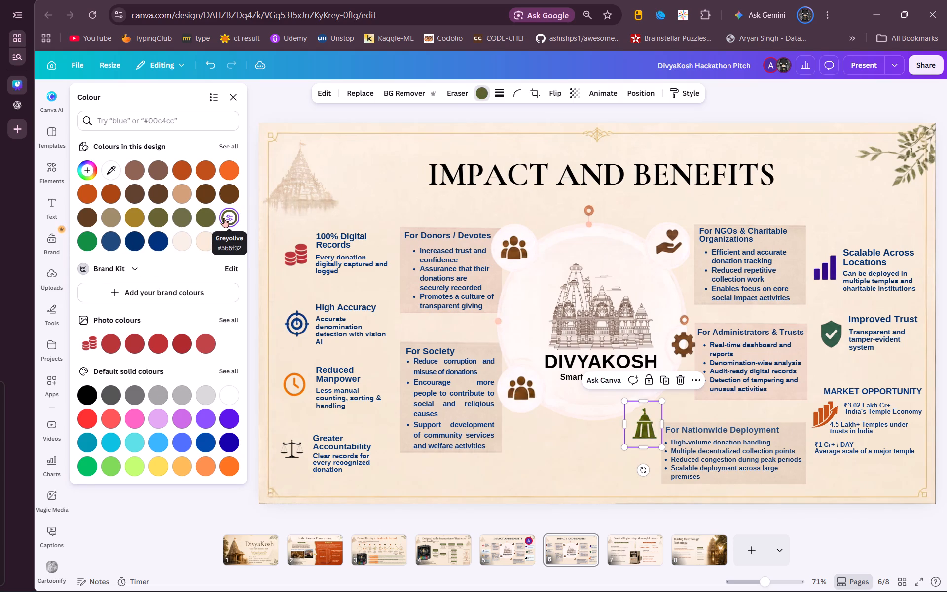
click(235, 172)
click(212, 174)
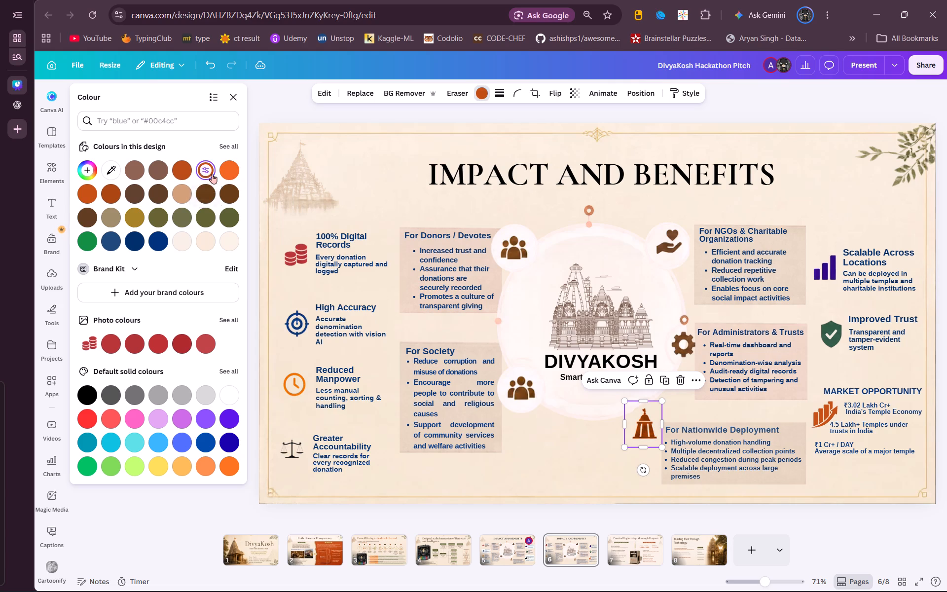
click(182, 174)
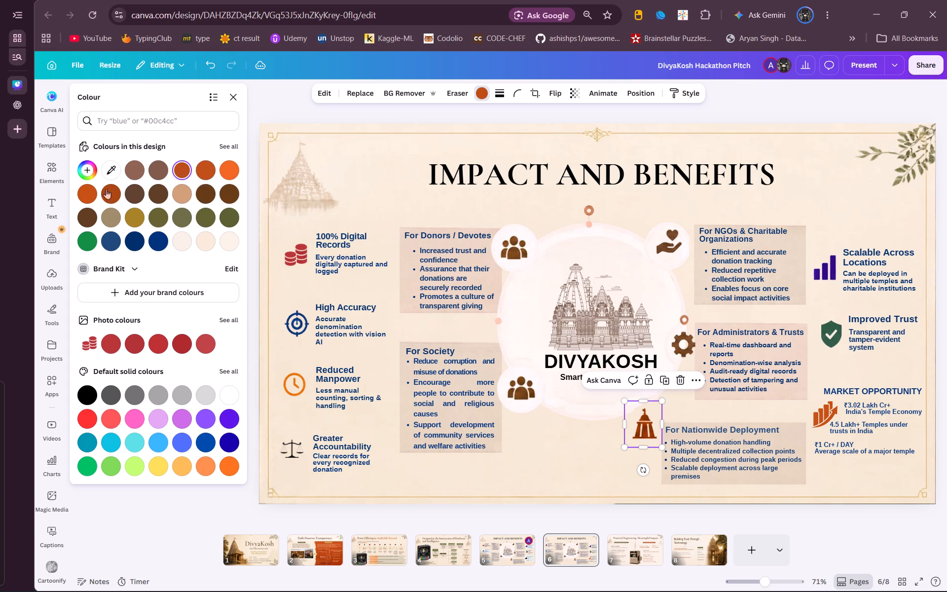
click(93, 191)
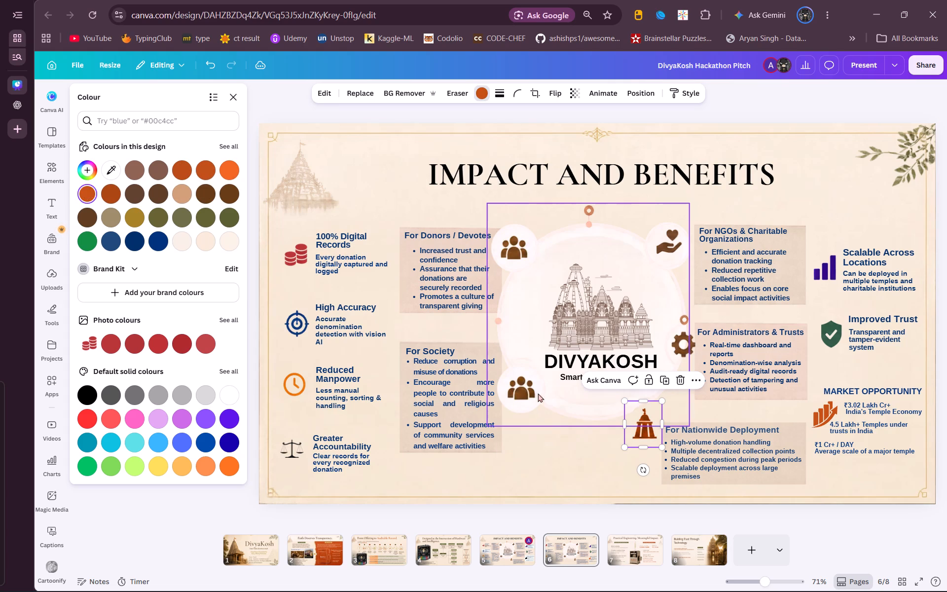
Switch the temple icon to orange #f26720 and replace the previous orange with it everywhere on the slide.
click(523, 385)
click(658, 437)
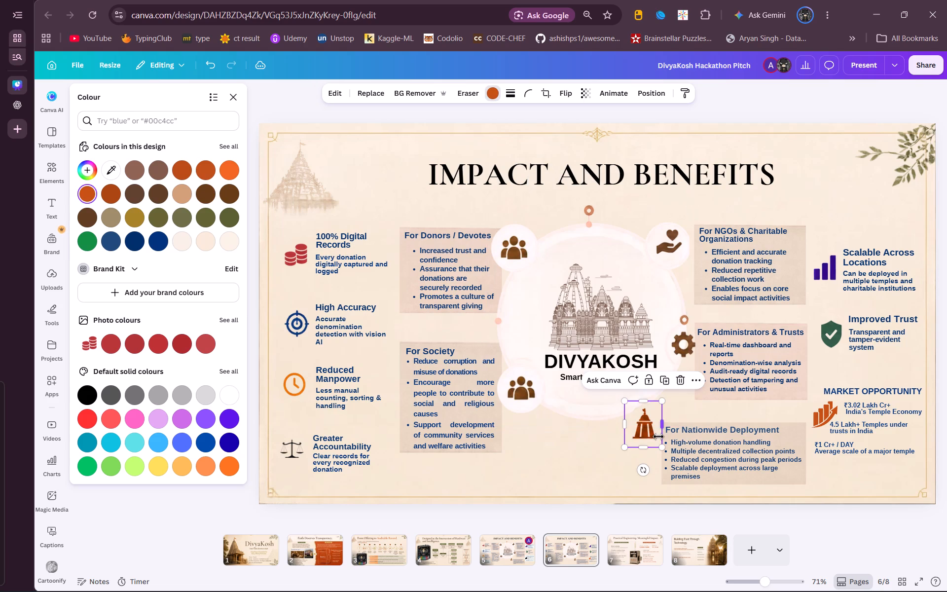
click(224, 169)
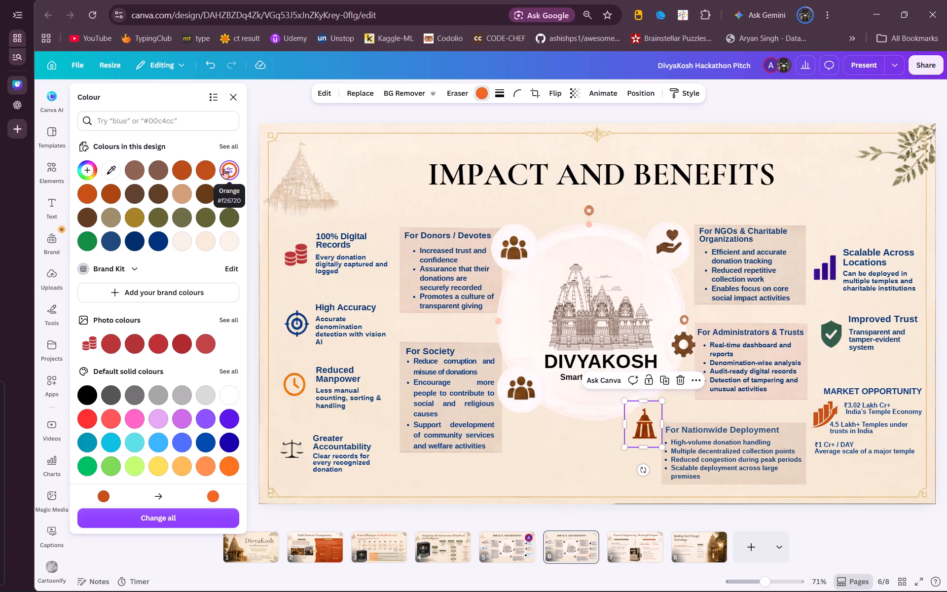
click(169, 514)
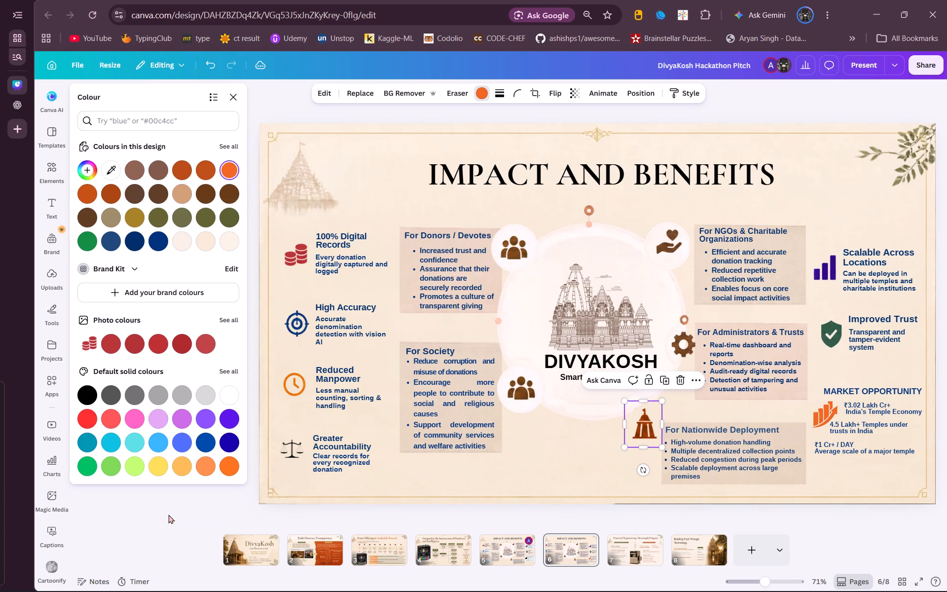
click(536, 469)
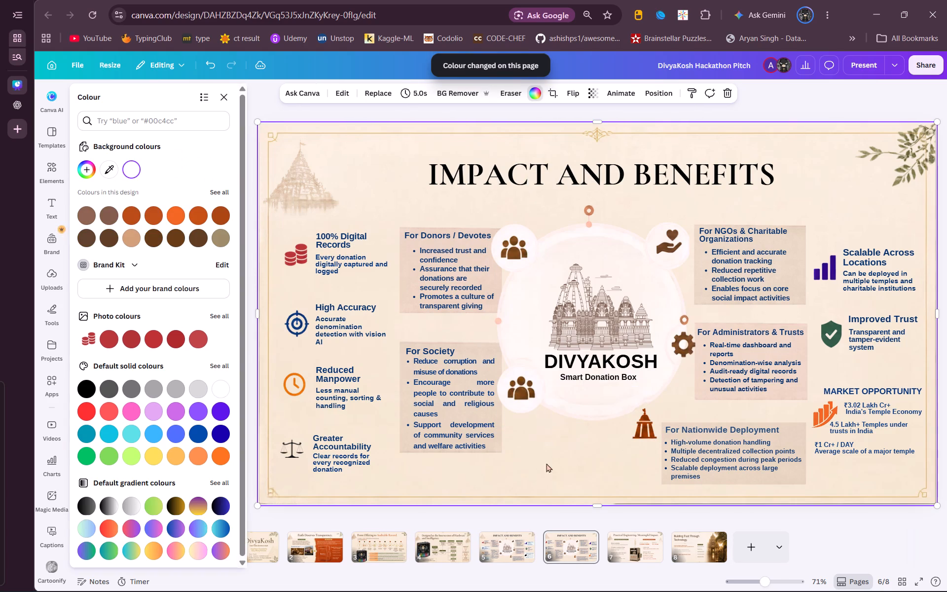
click(520, 391)
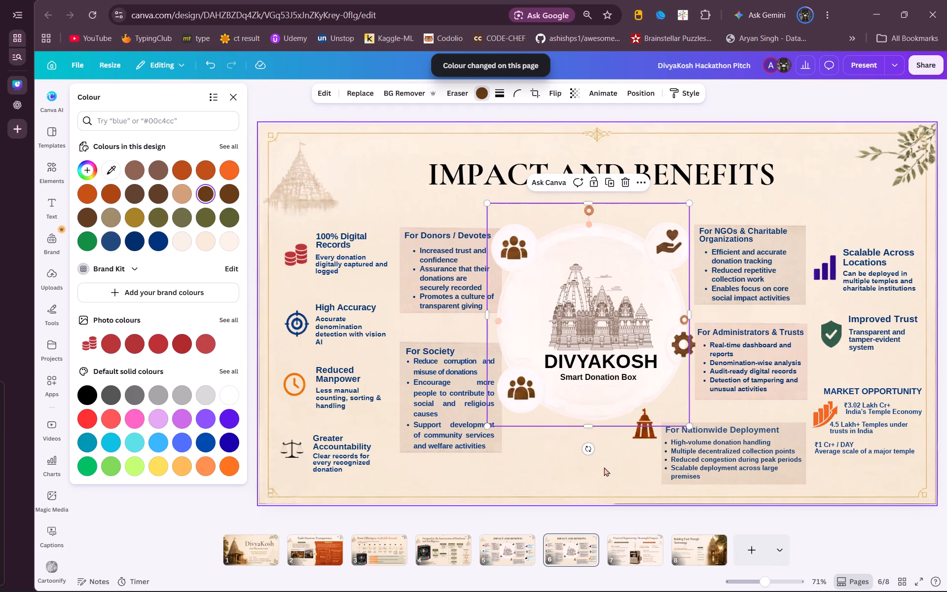
click(604, 467)
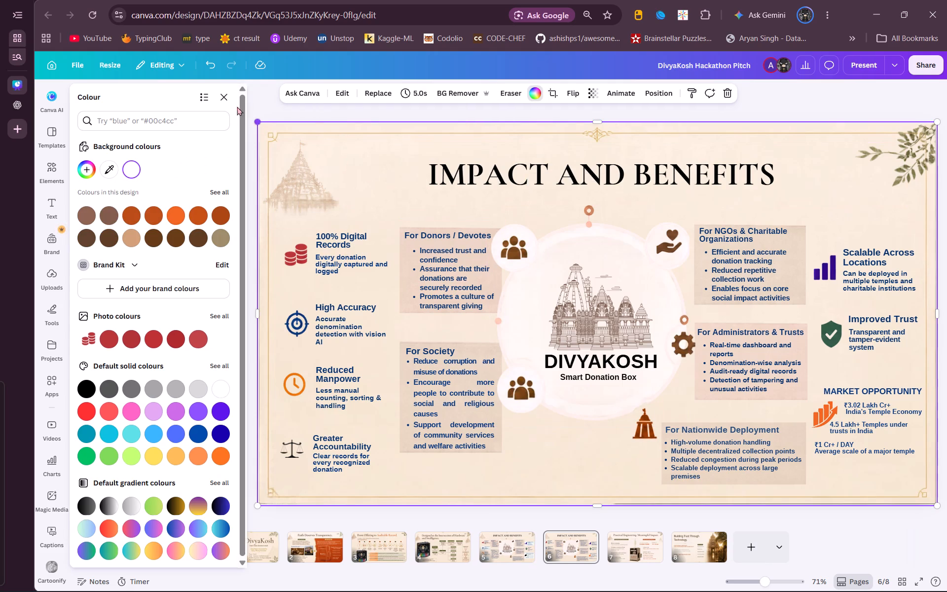
click(226, 101)
click(924, 307)
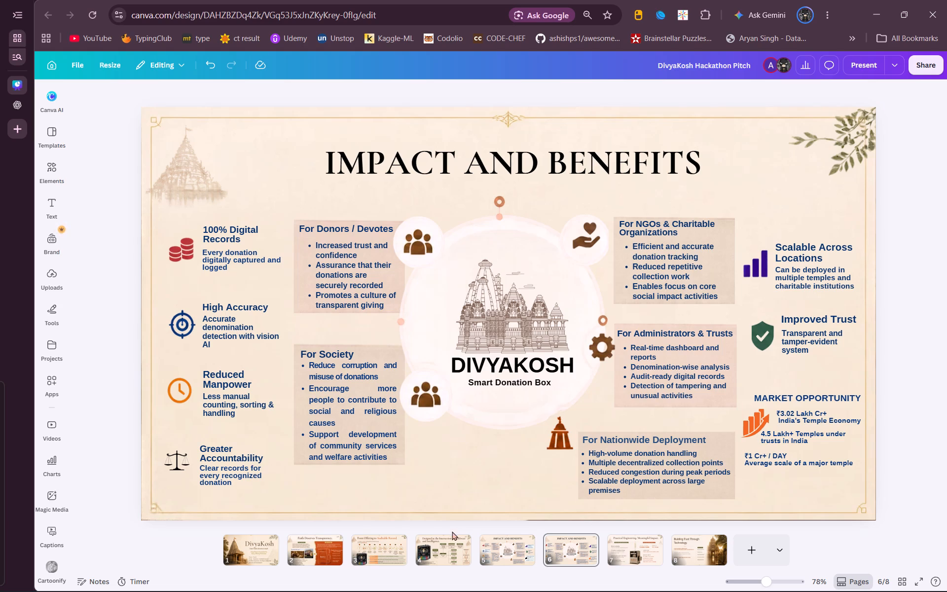
Compare the two Impact and Benefits versions on slides 5 and 6, and review slides 7 and 8.
click(520, 550)
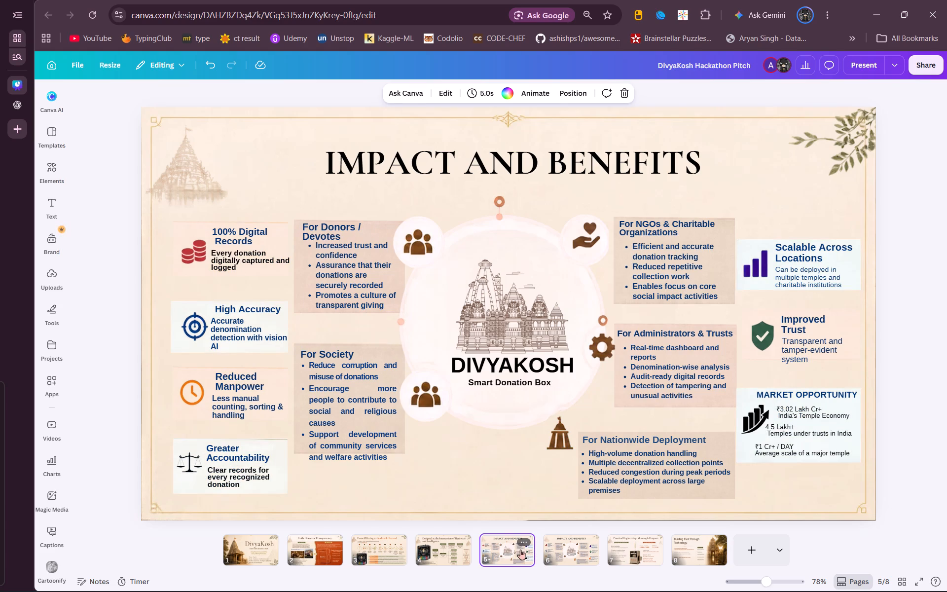
click(562, 548)
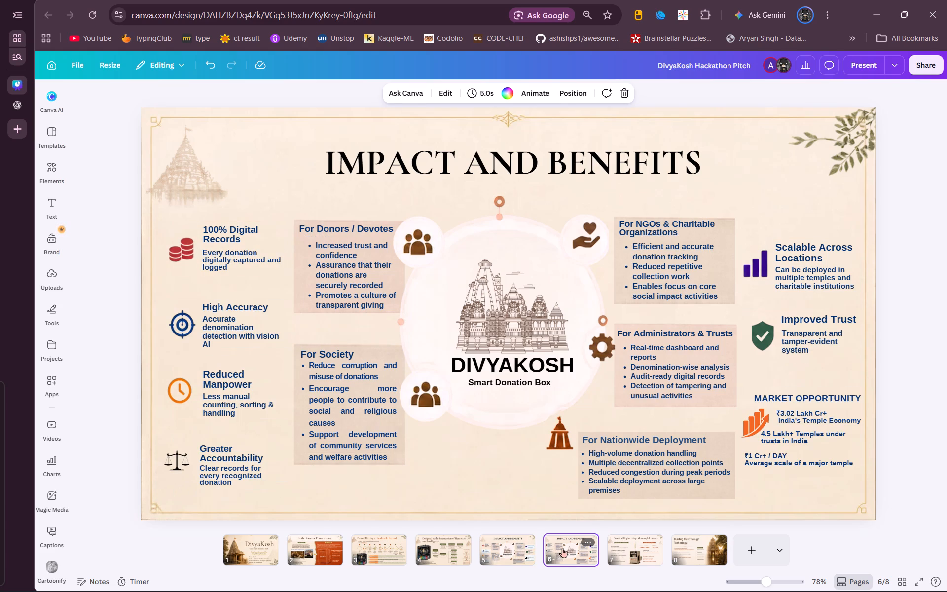
click(516, 548)
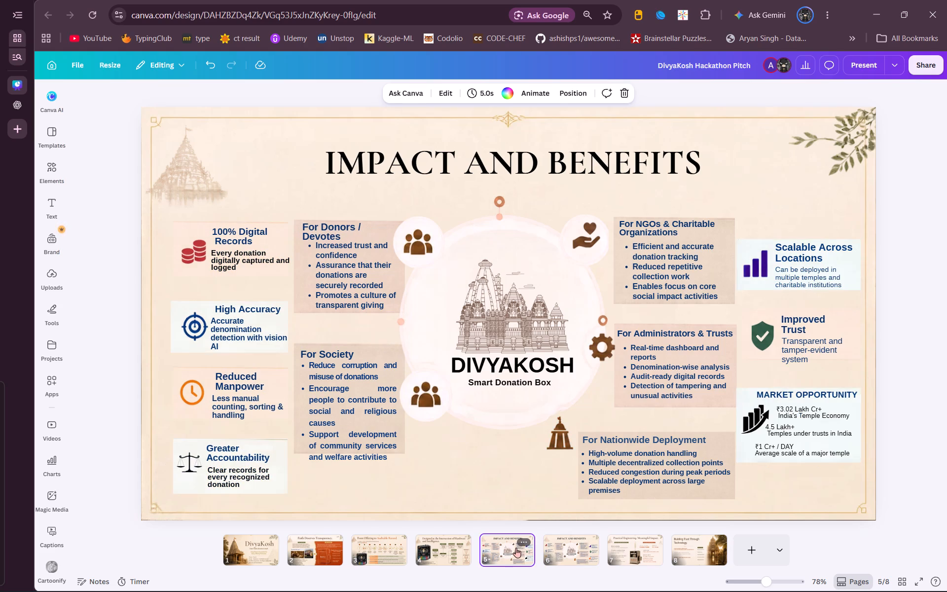
click(576, 548)
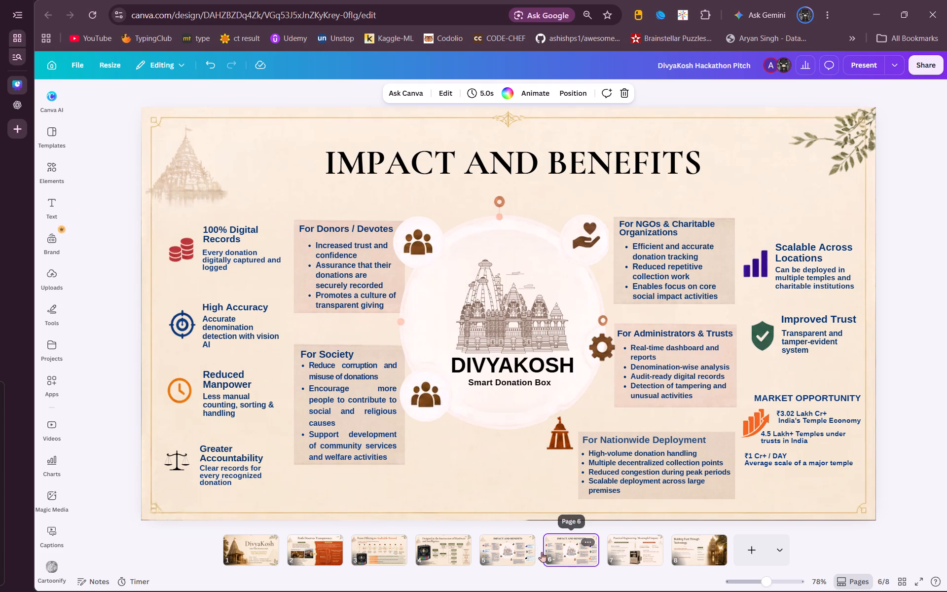
click(514, 552)
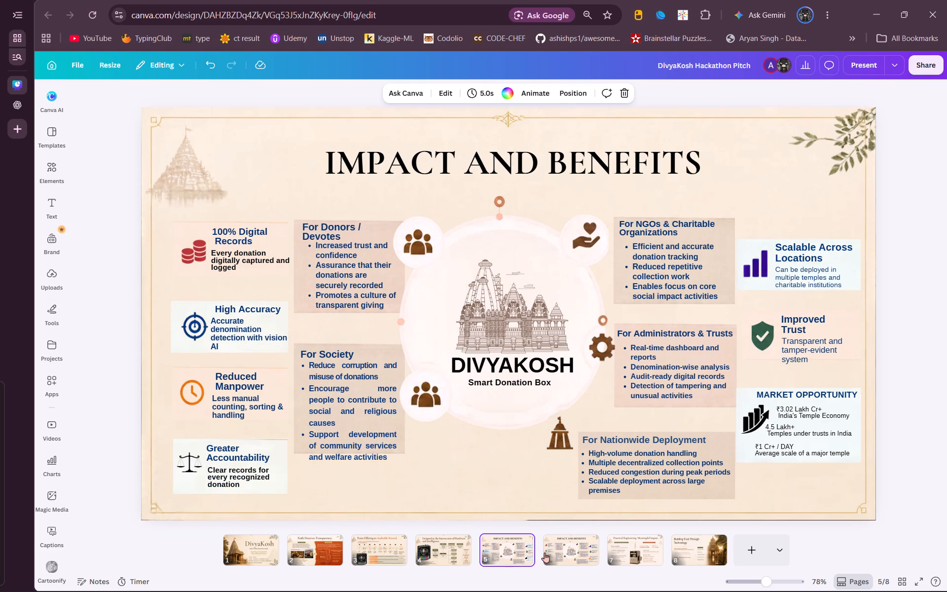
click(545, 553)
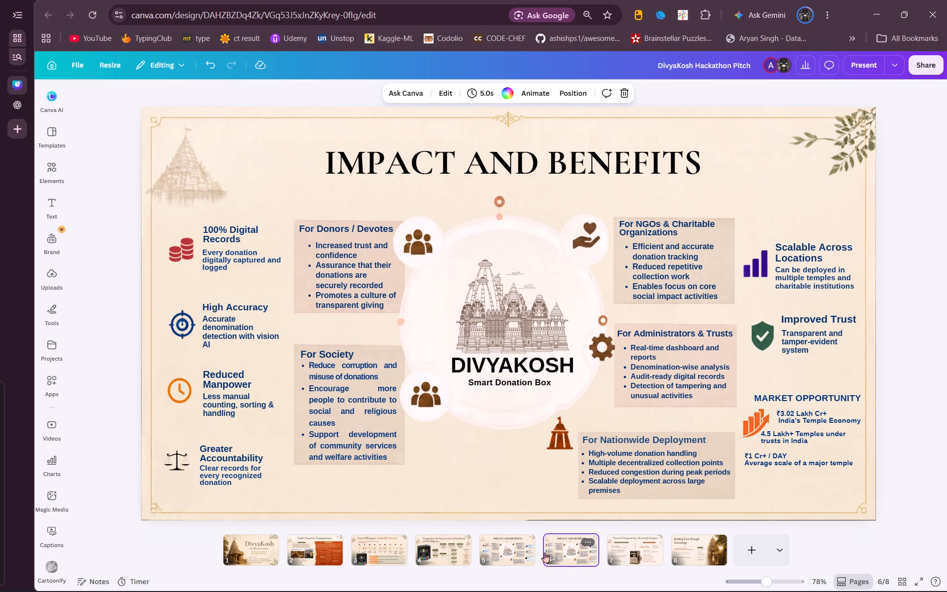
click(520, 553)
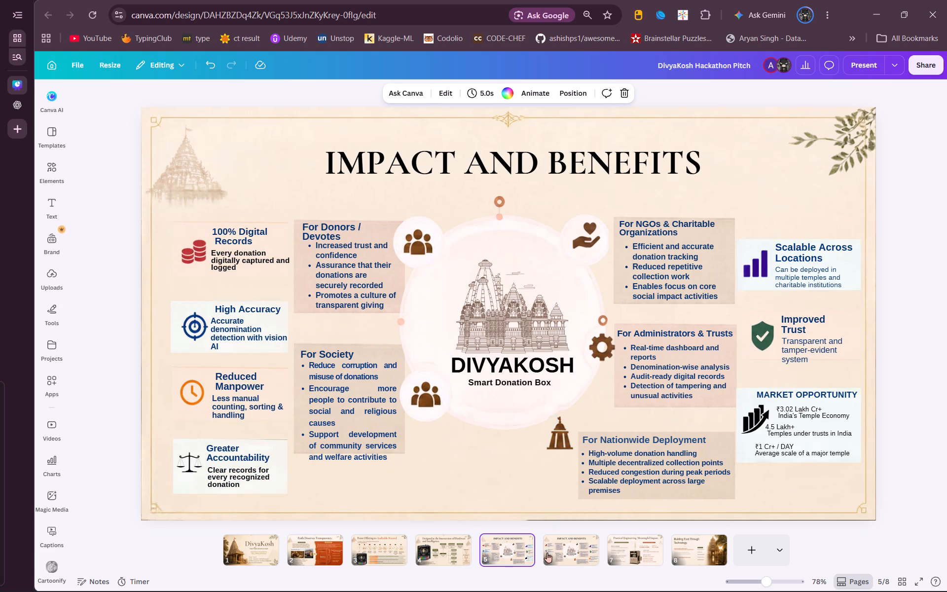
click(629, 551)
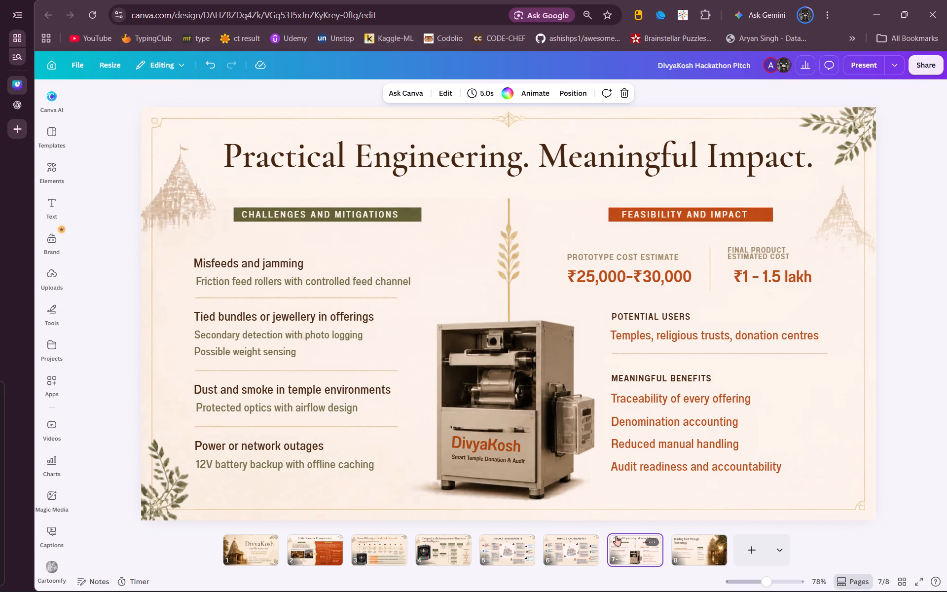
click(691, 550)
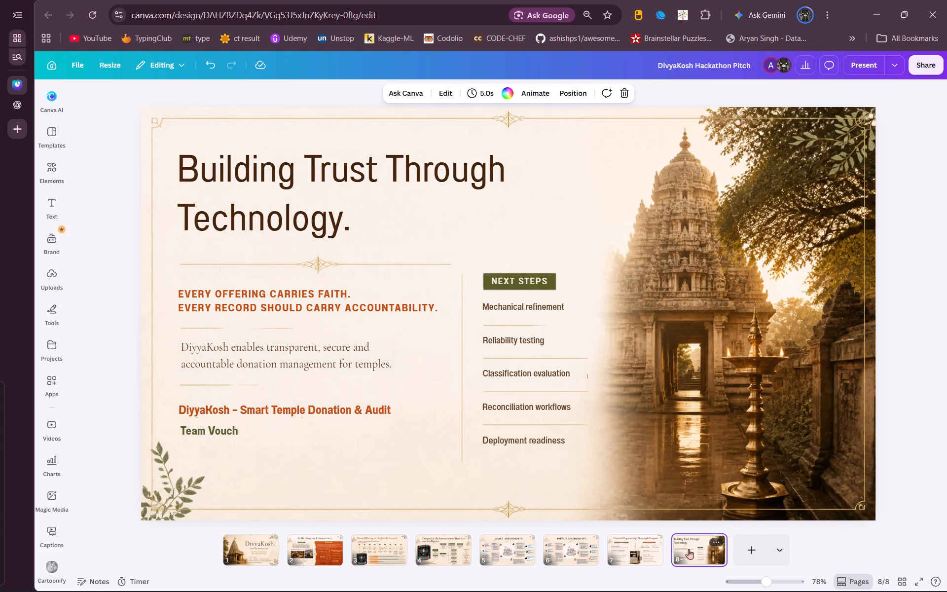
click(651, 553)
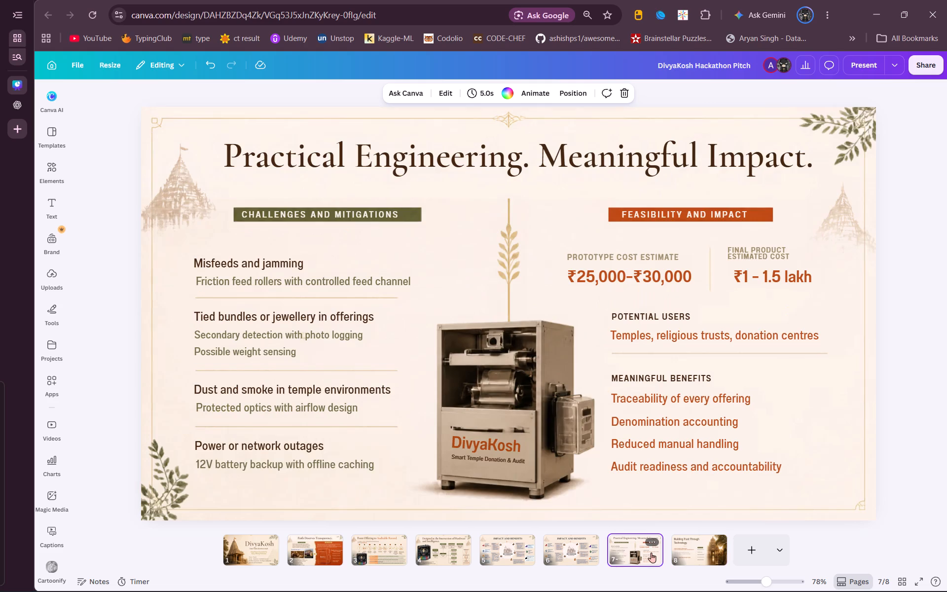
click(600, 559)
click(591, 556)
click(591, 556)
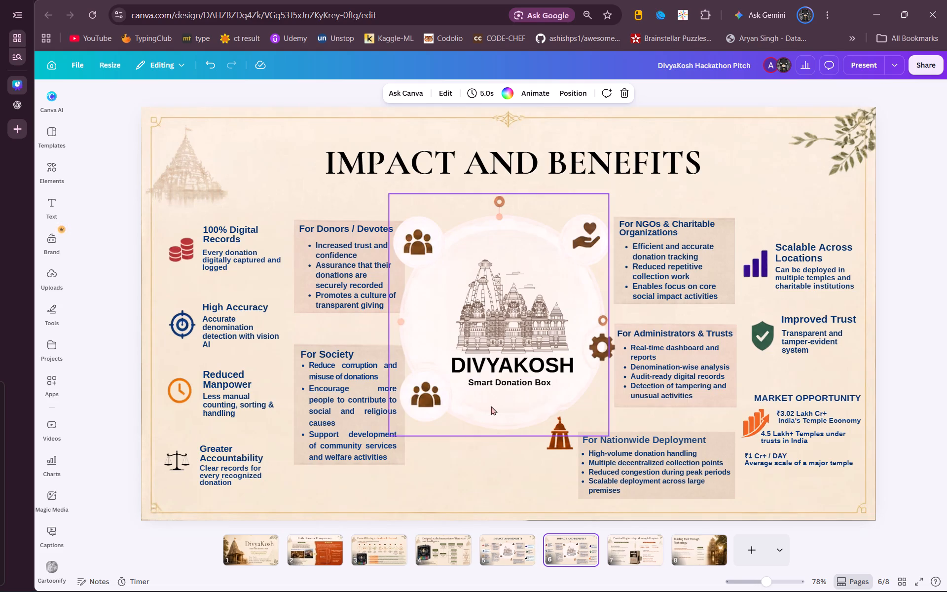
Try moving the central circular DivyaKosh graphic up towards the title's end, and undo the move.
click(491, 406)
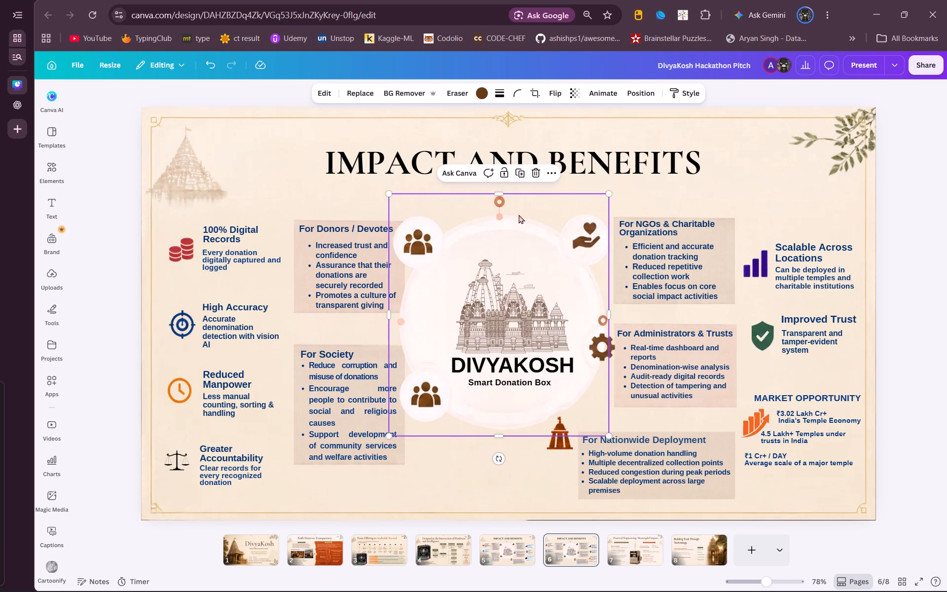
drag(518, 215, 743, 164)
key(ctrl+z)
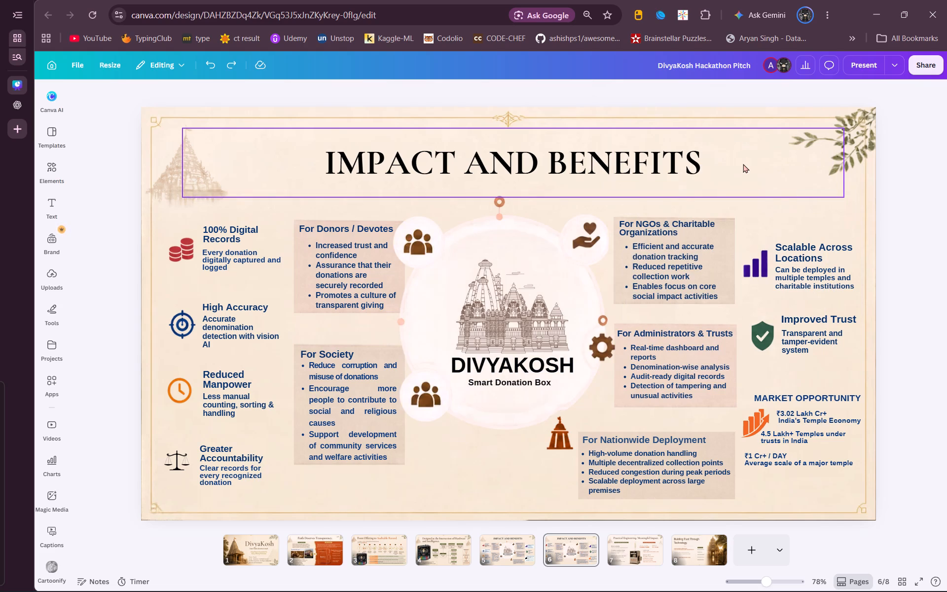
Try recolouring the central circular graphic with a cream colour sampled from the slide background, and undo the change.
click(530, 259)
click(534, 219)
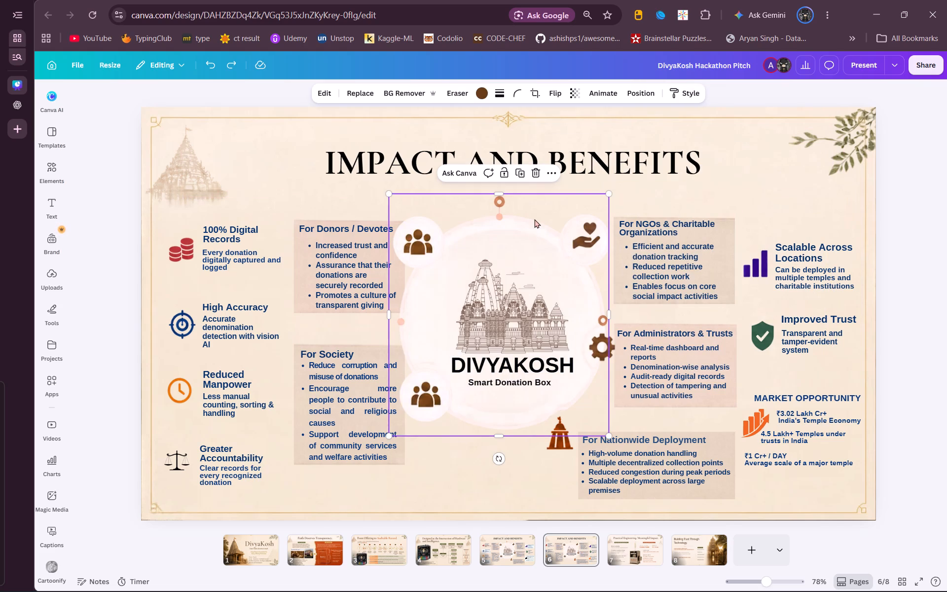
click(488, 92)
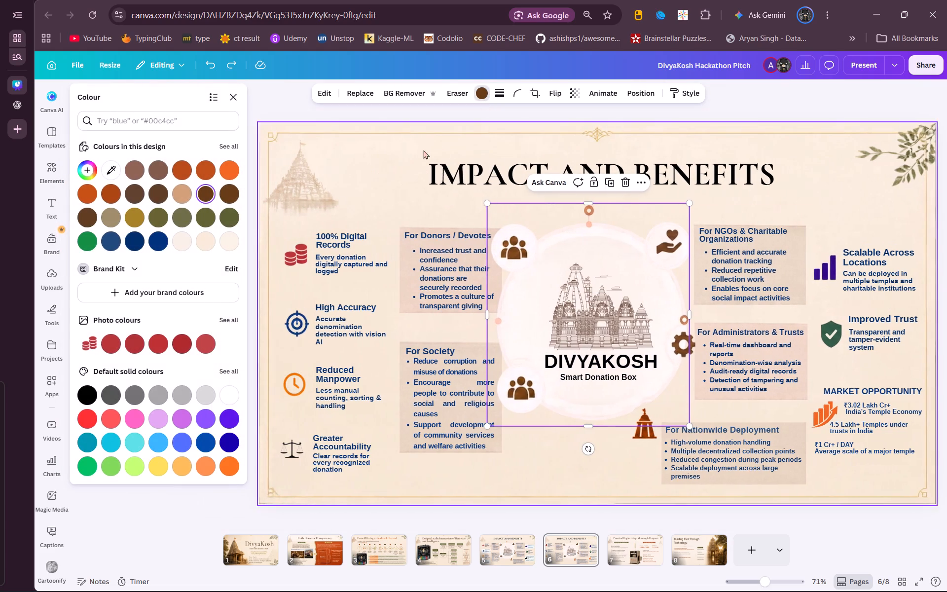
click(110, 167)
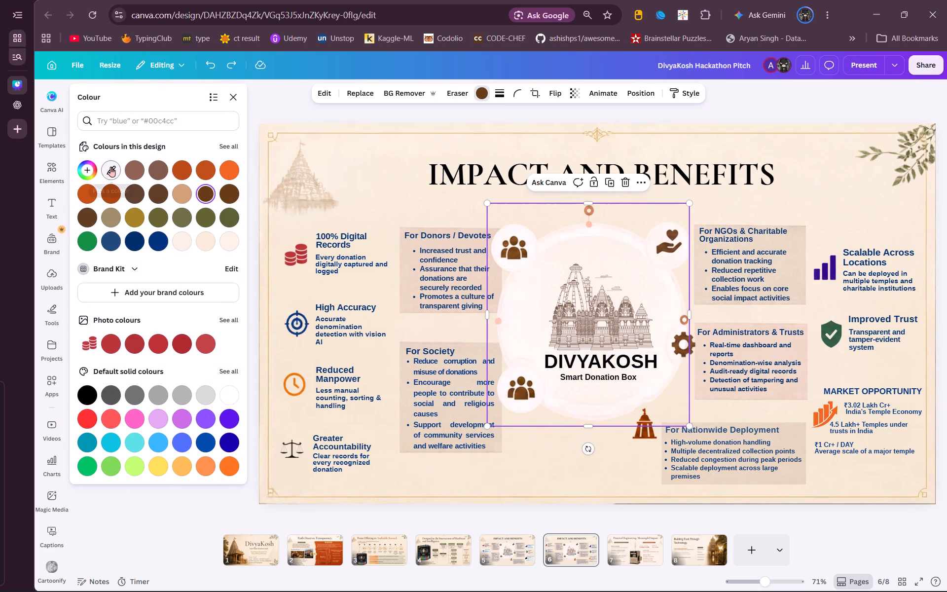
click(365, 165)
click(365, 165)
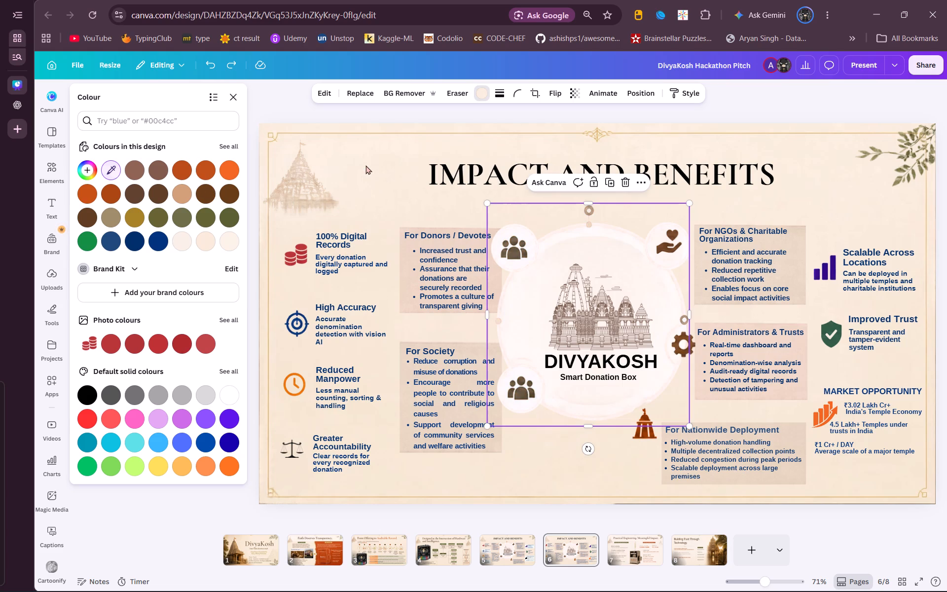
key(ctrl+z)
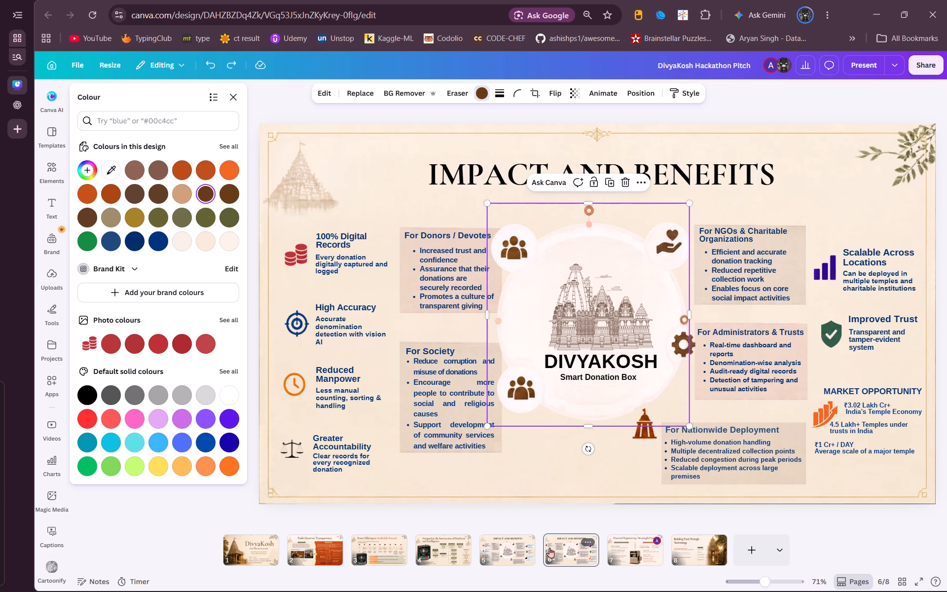
Delete slide 5, the older Impact and Benefits version whose outer blocks still have background boxes.
click(527, 557)
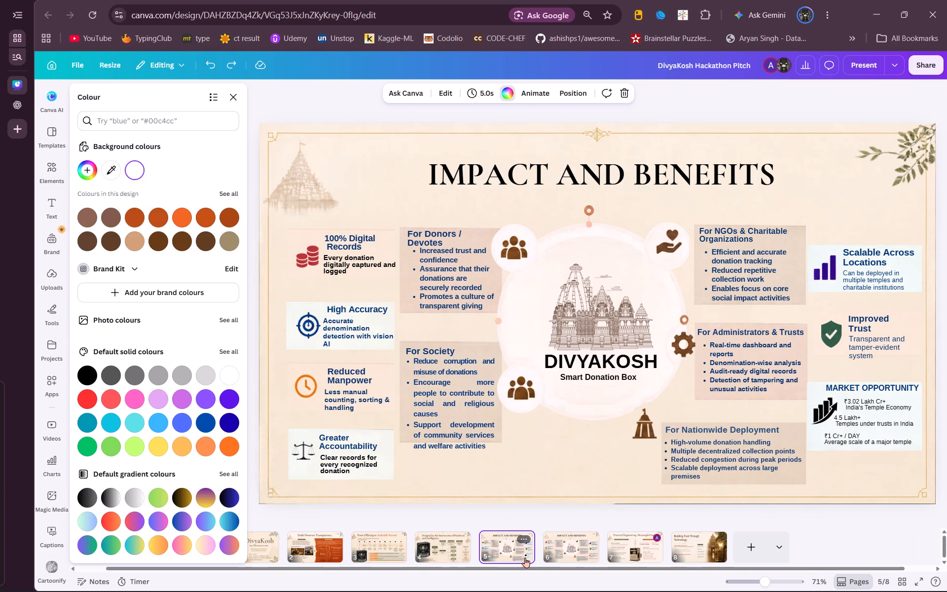
key(Delete)
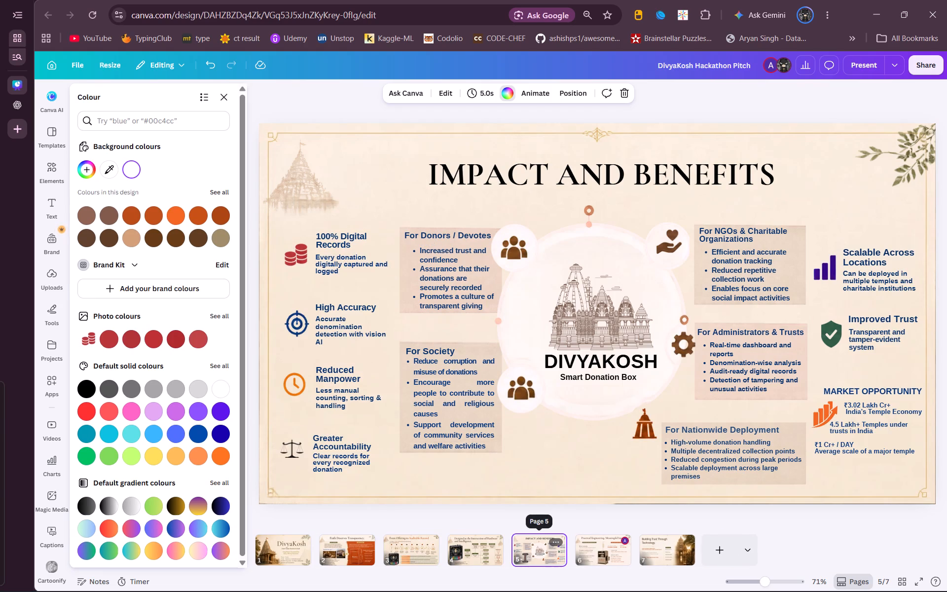
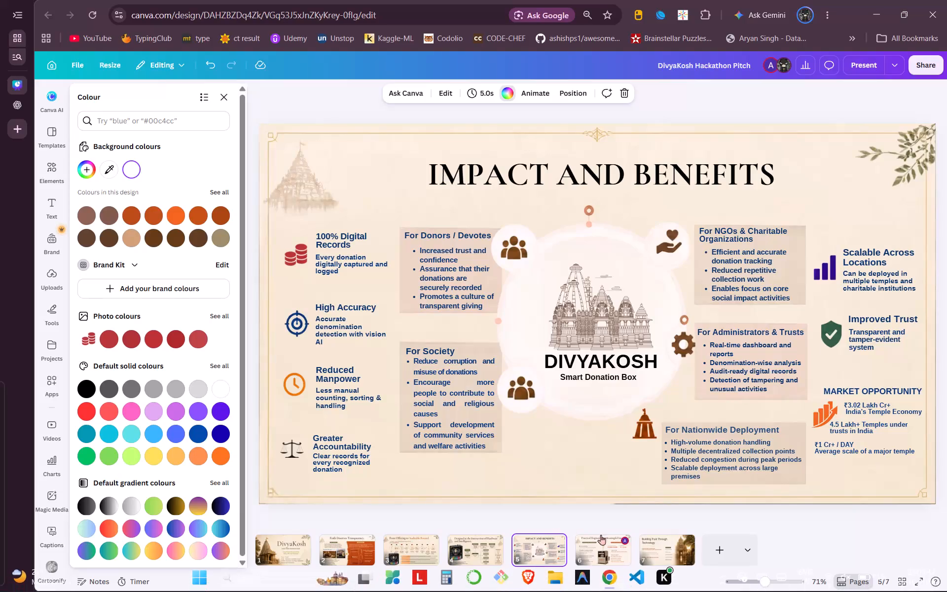
Review the remaining slides after the deletion, going through slides 6 and 7 and back to slides 5 and 4.
click(607, 543)
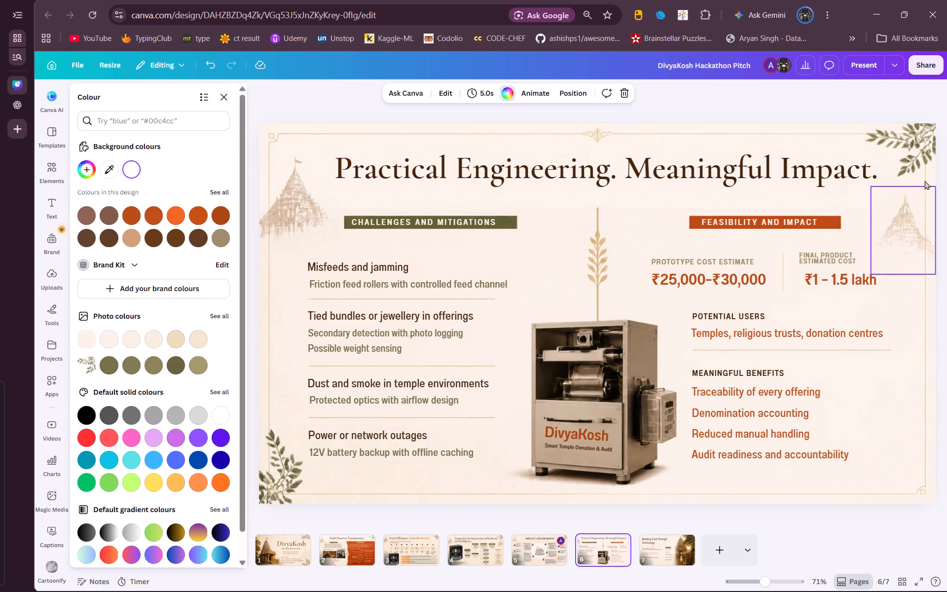
click(658, 555)
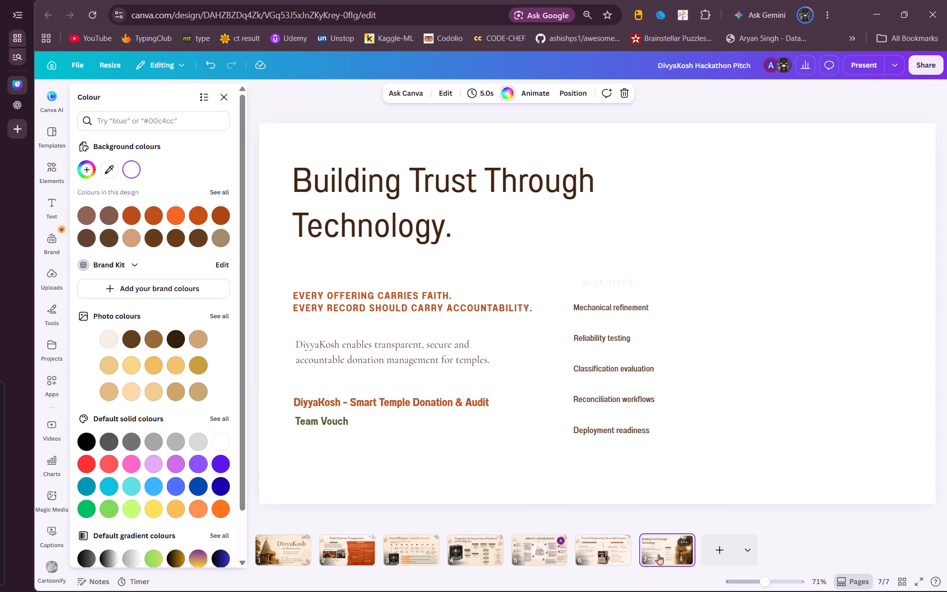
click(511, 550)
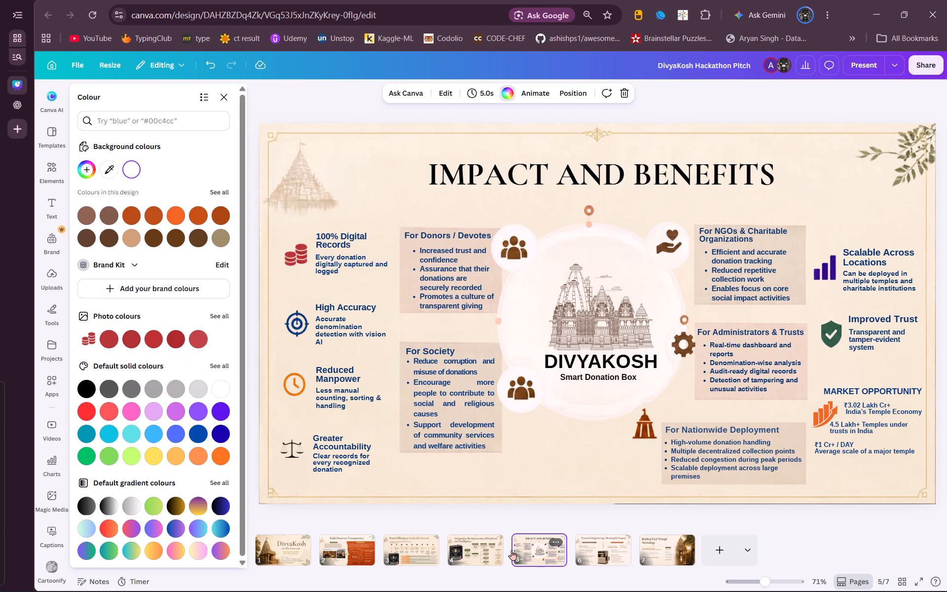
click(496, 550)
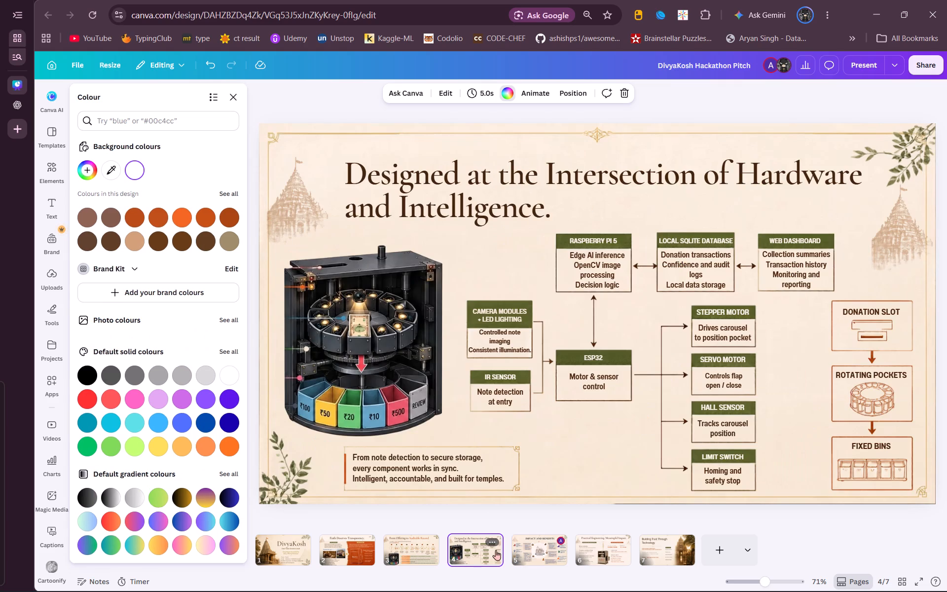
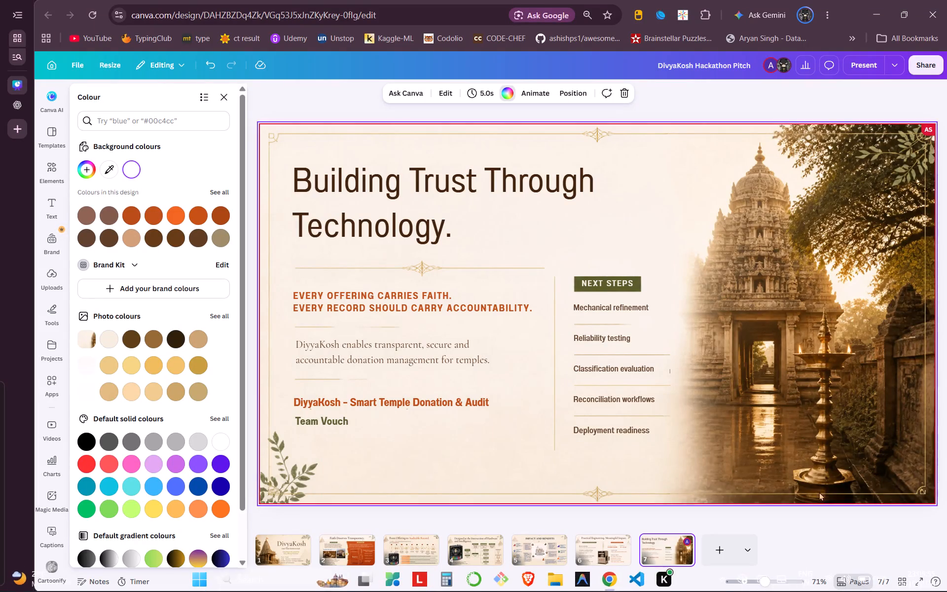
Review the deck by going back from slide 6 to the title slide and forward again to the Impact and Benefits slide.
click(611, 561)
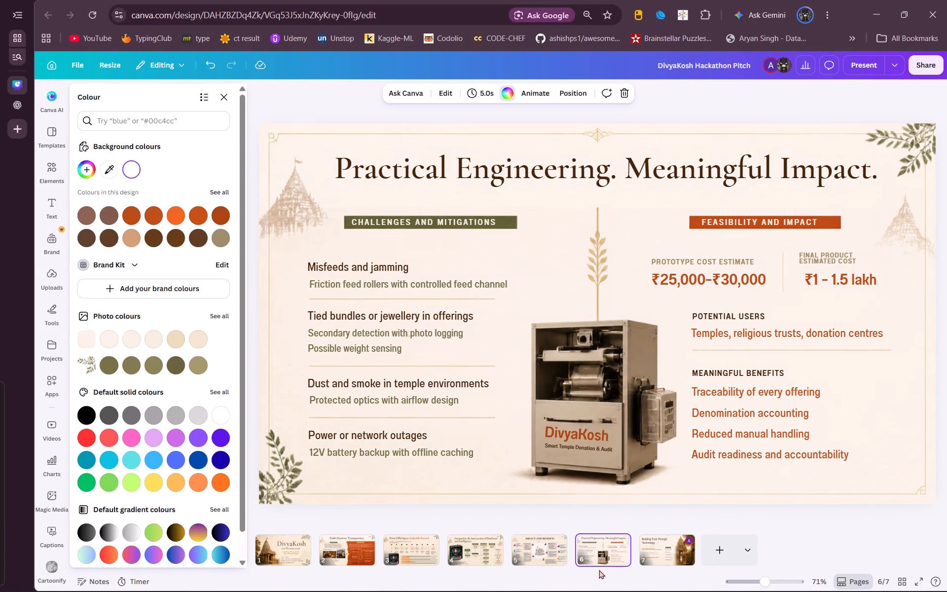
click(554, 561)
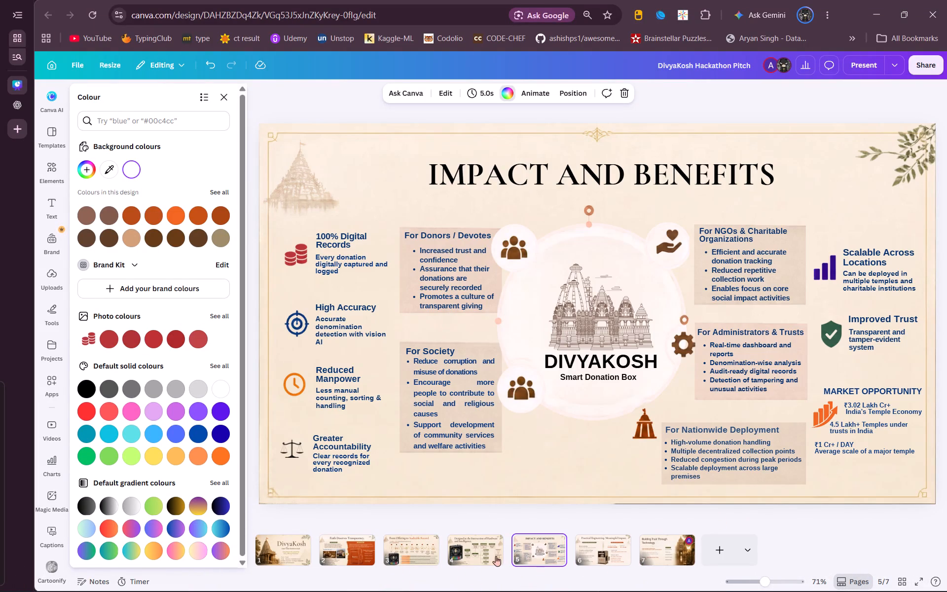
click(496, 556)
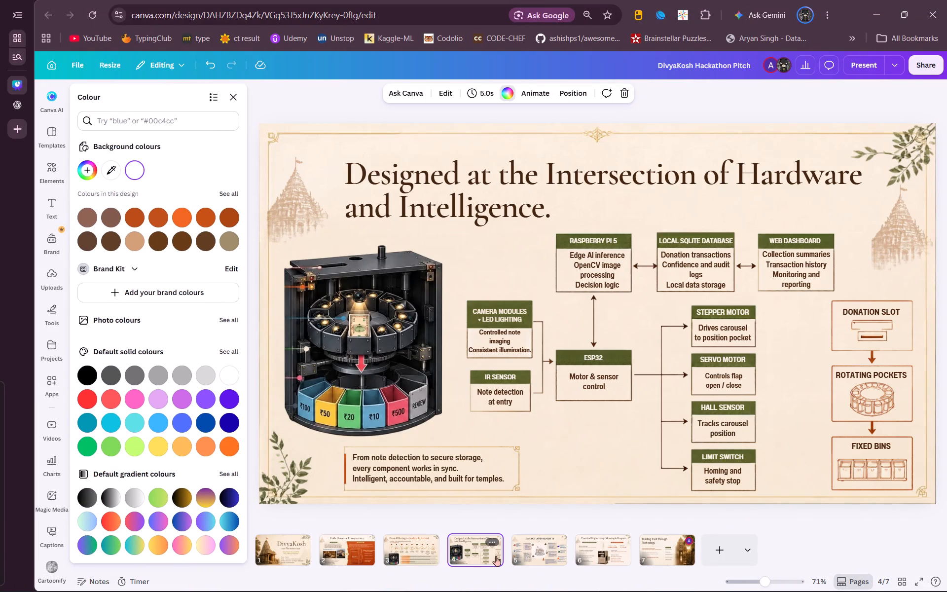
key(Left)
key(Left)
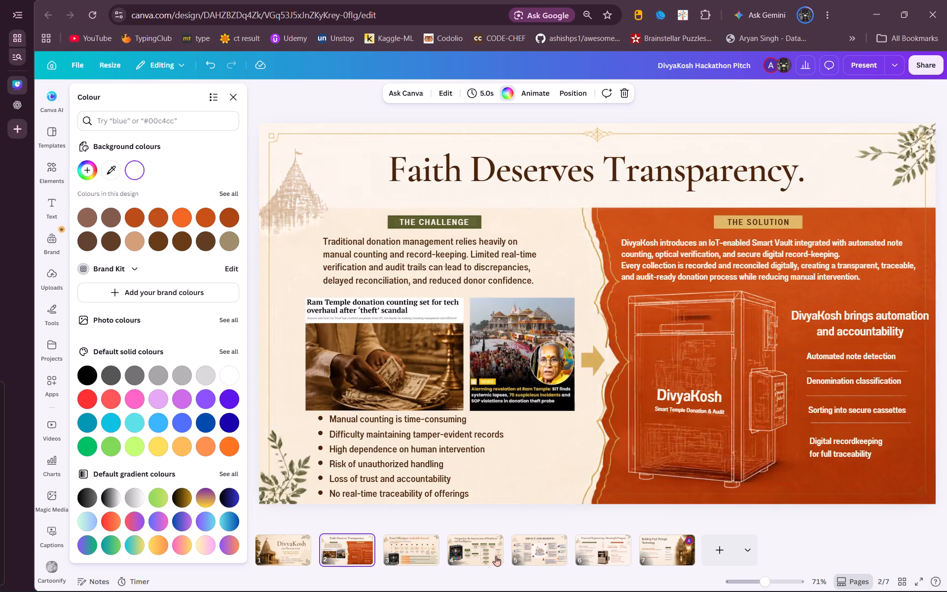
key(Left)
key(Left)
key(Right)
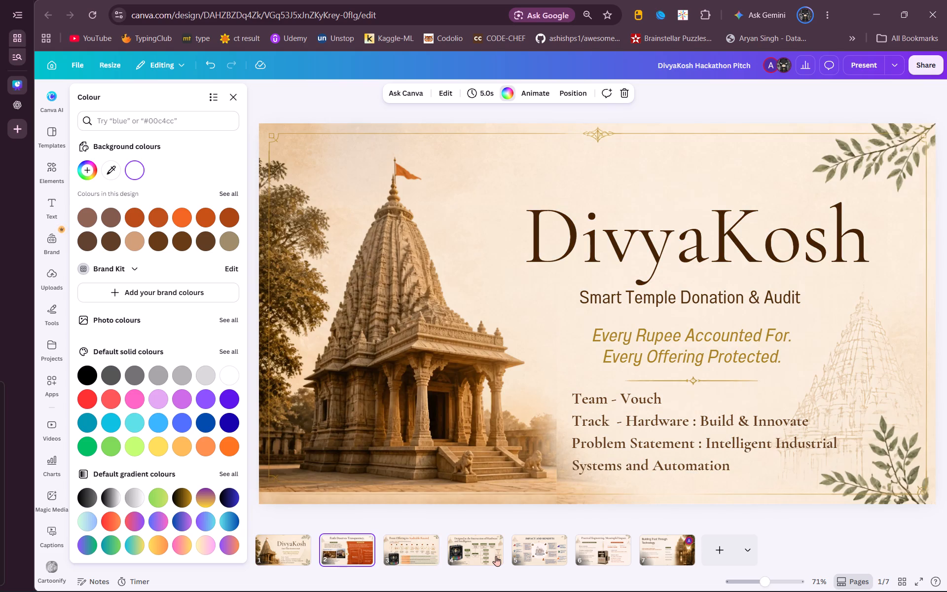
key(Right)
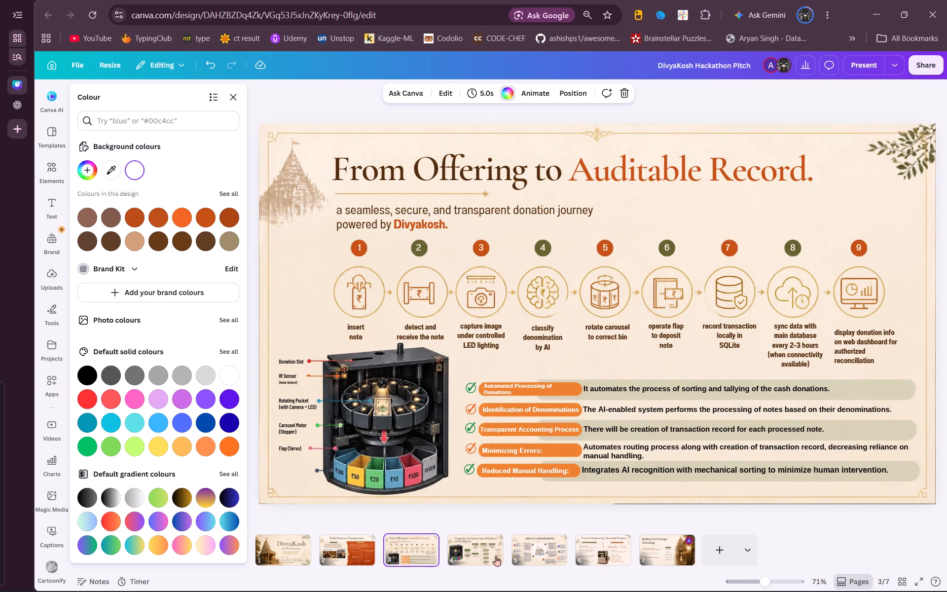
key(Right)
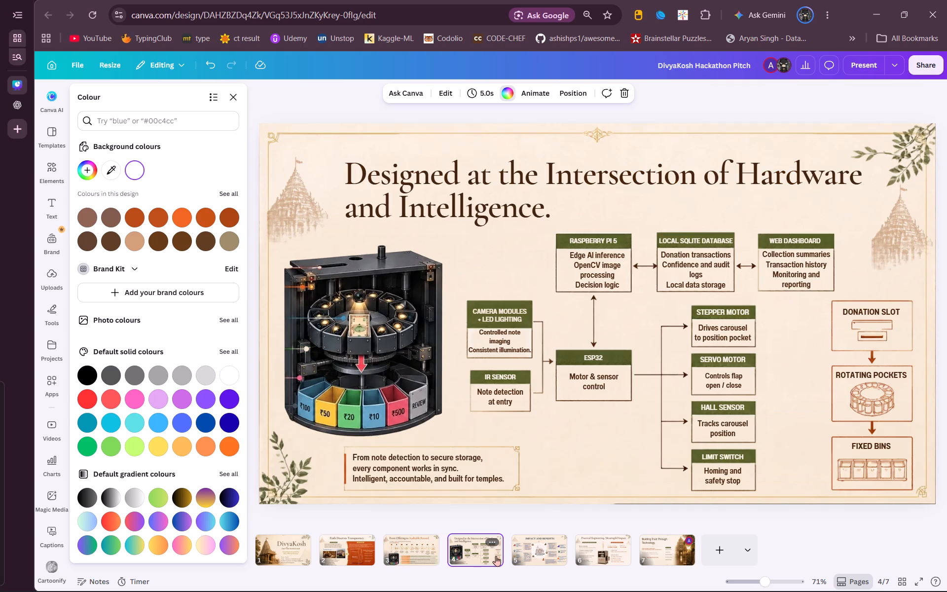
key(Right)
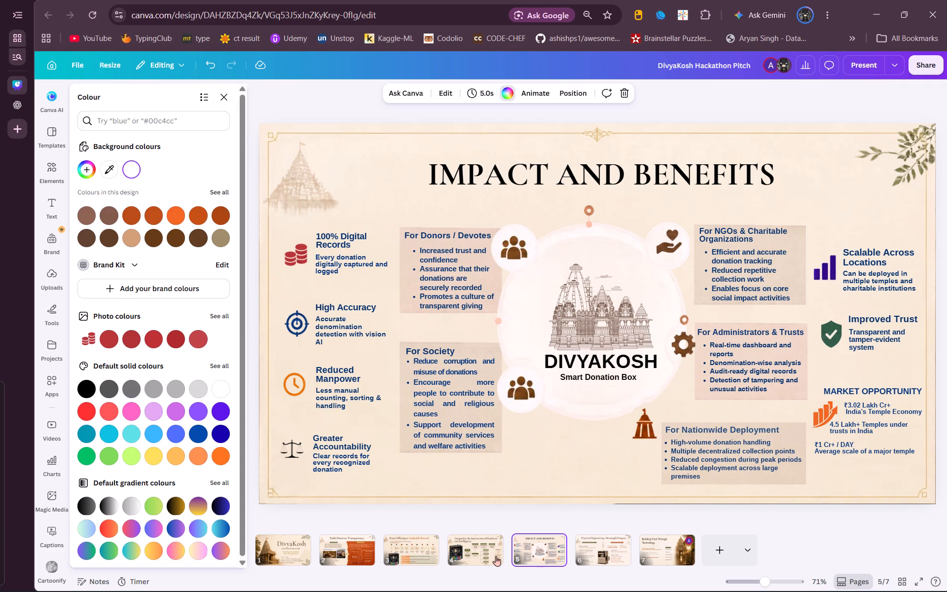
Extend the background box behind For Nationwide Deployment slightly downward on the Impact and Benefits slide.
click(794, 475)
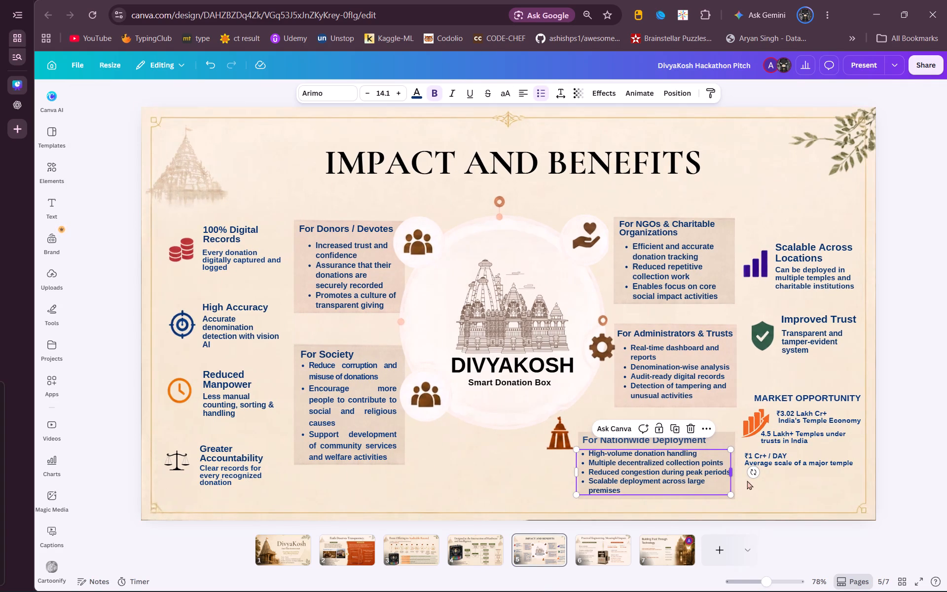
click(724, 441)
drag(698, 499, 698, 506)
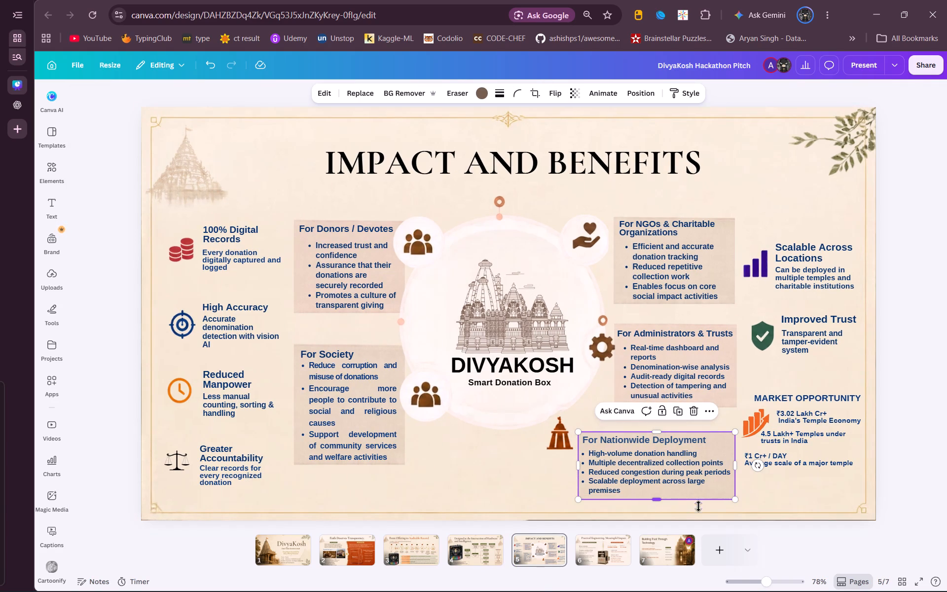
drag(698, 506, 700, 506)
click(700, 506)
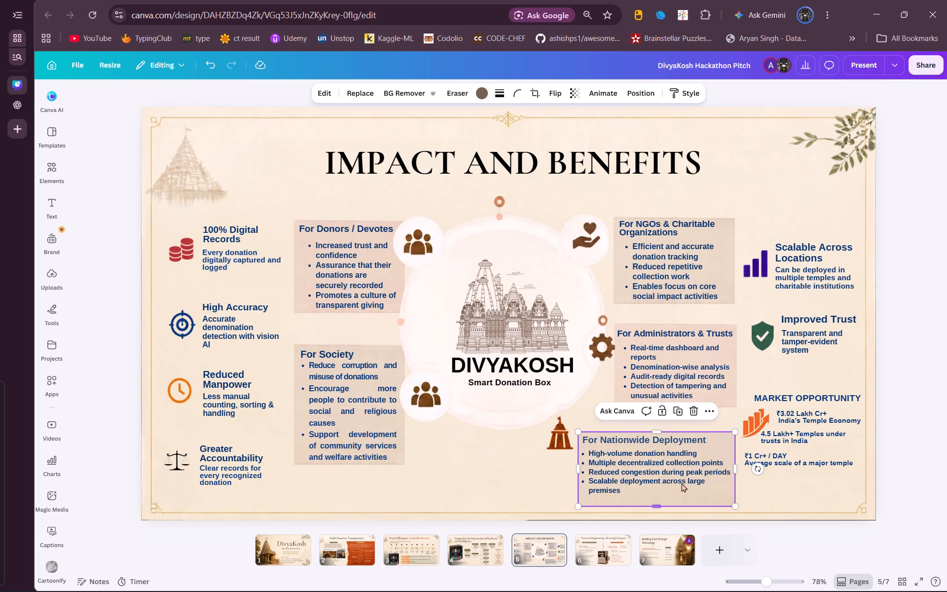
Set the font size of the bullet list under For Nationwide Deployment to 14.5.
click(674, 474)
click(401, 90)
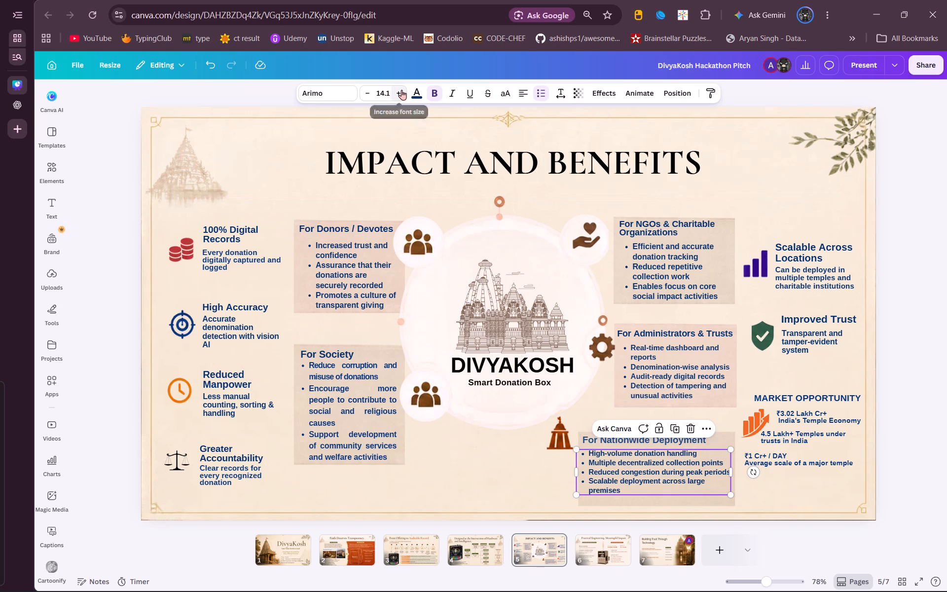
double_click(382, 94)
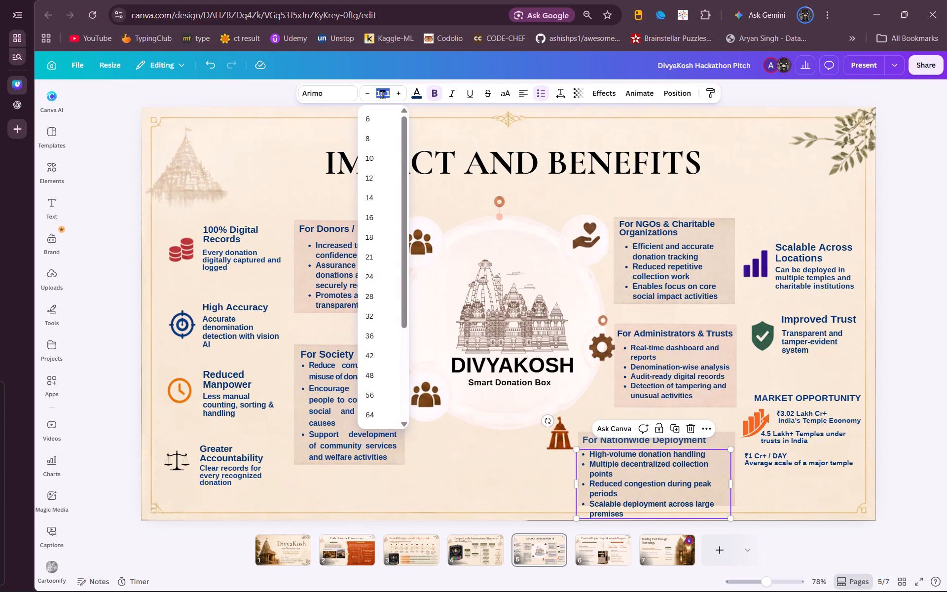
text(14.5)
key(Return)
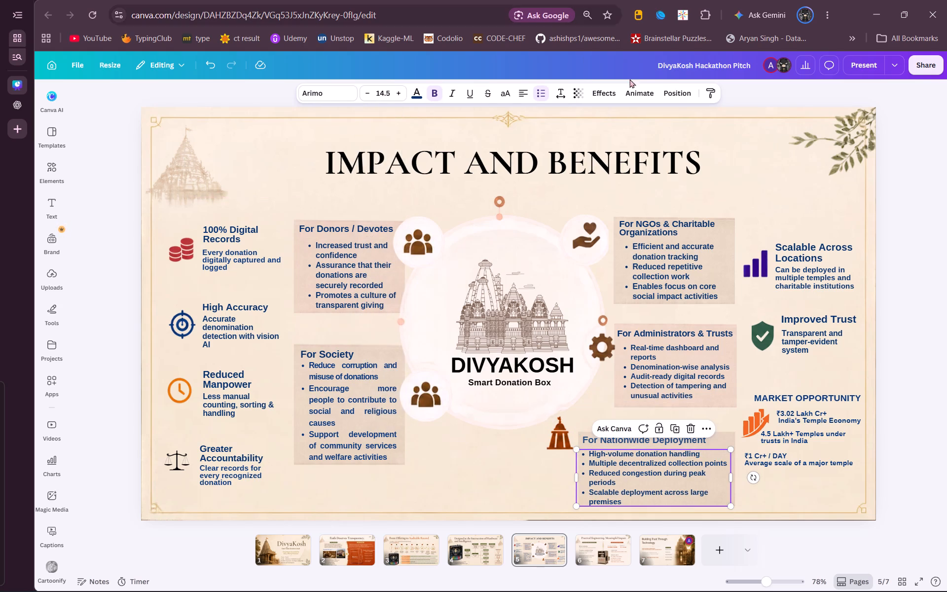
click(793, 493)
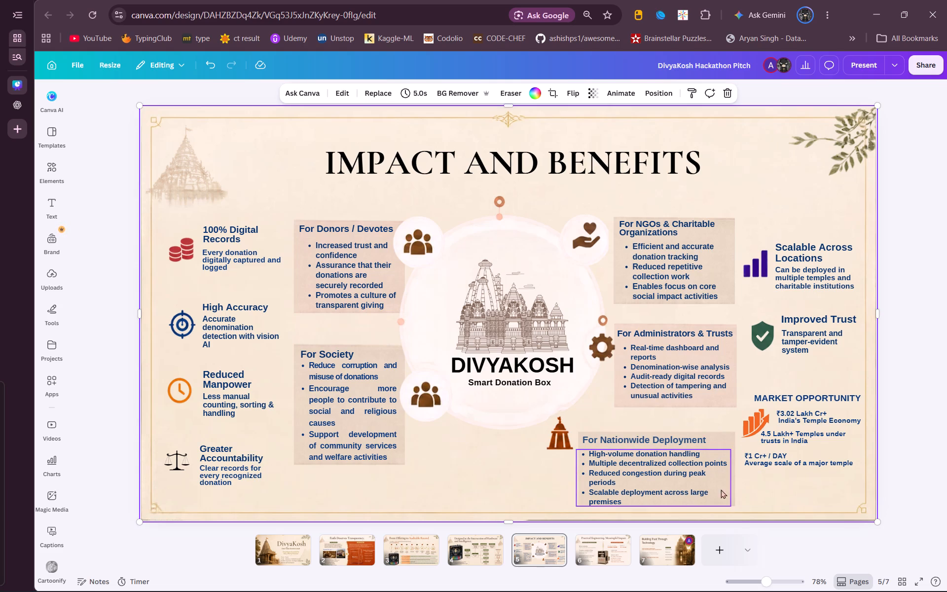
Extend the top edge of the For Nationwide Deployment background box slightly upward, undoing any accidental shift of the box.
click(722, 440)
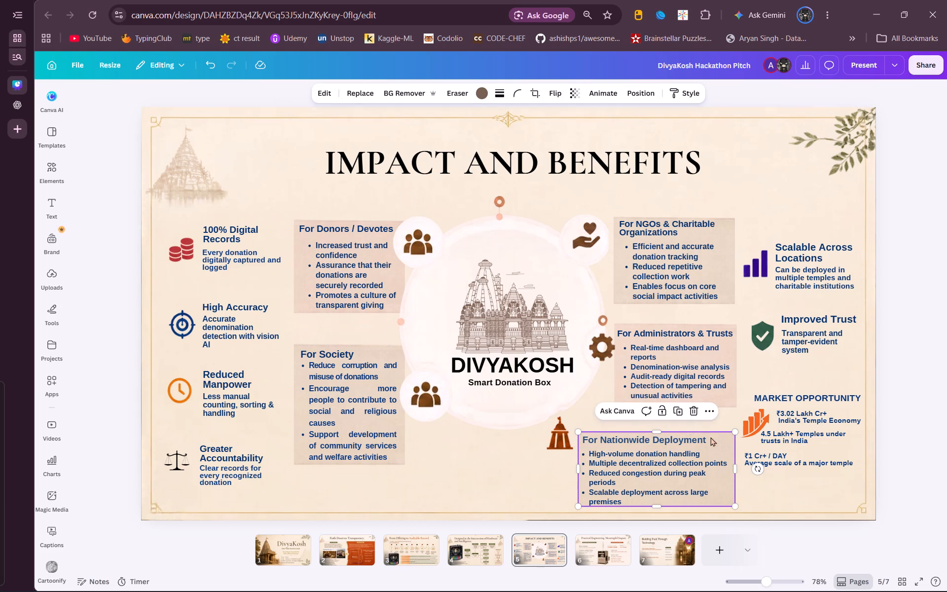
click(677, 431)
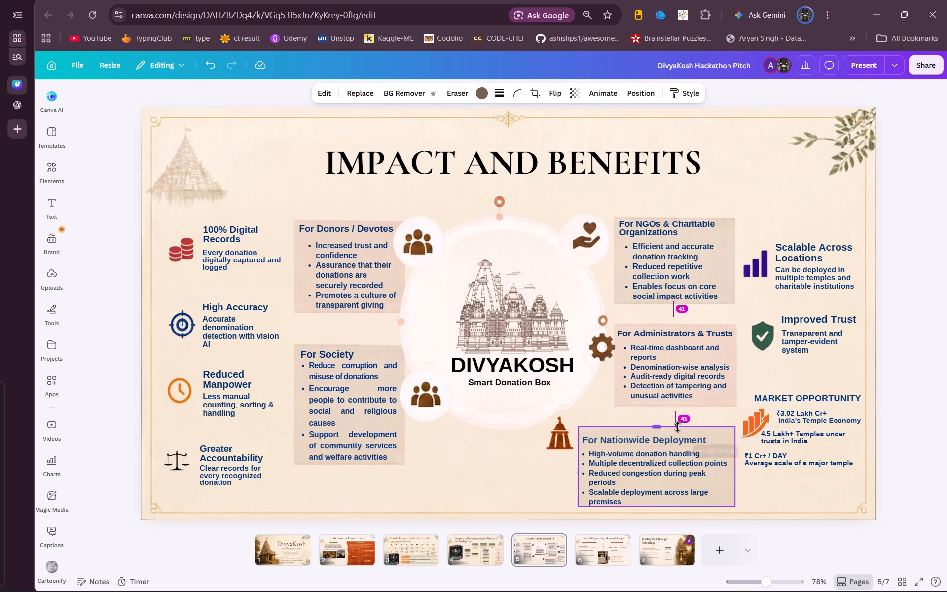
click(670, 443)
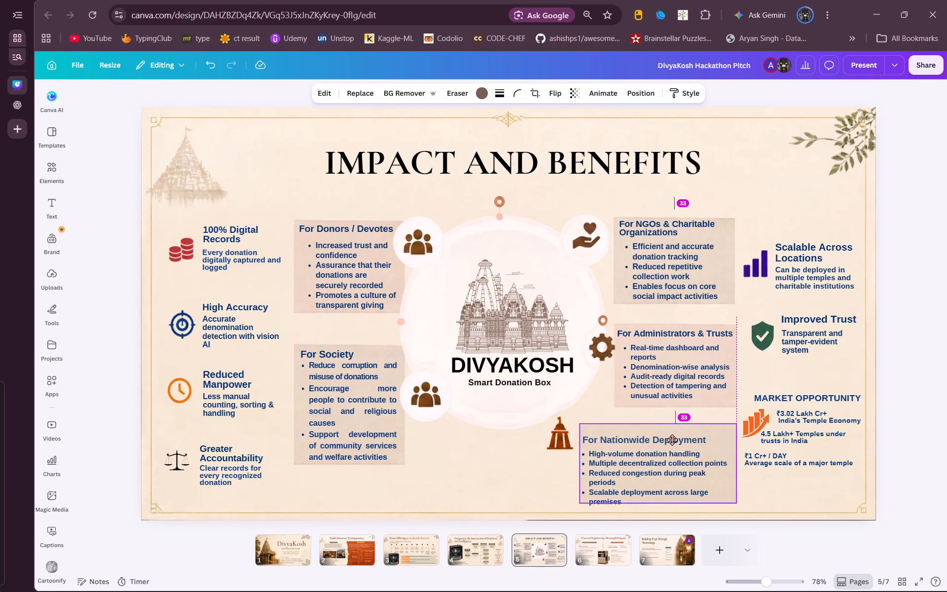
key(ctrl+z)
Move the For Nationwide Deployment heading and its bullet list slightly up within the enlarged background box.
click(672, 442)
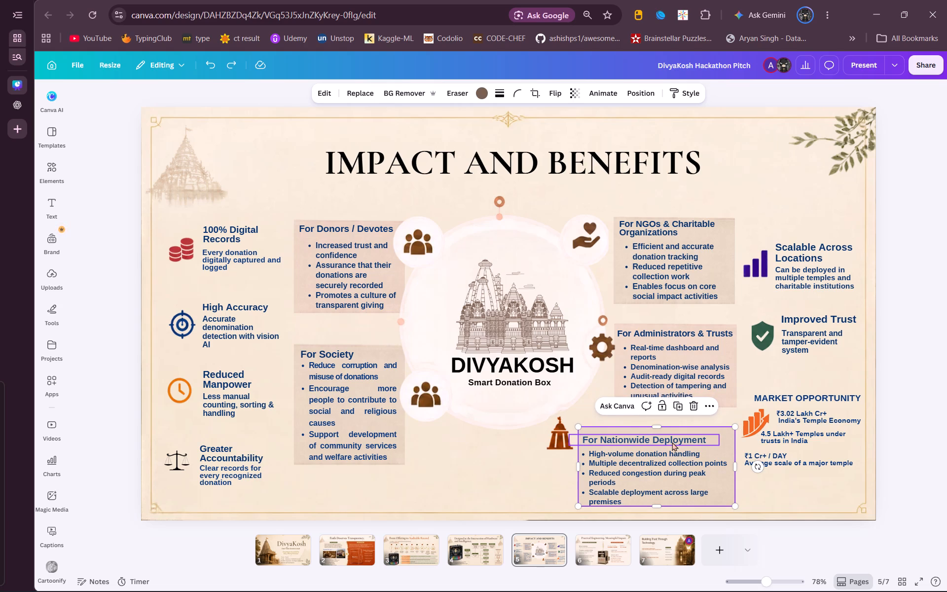
click(672, 442)
click(689, 467)
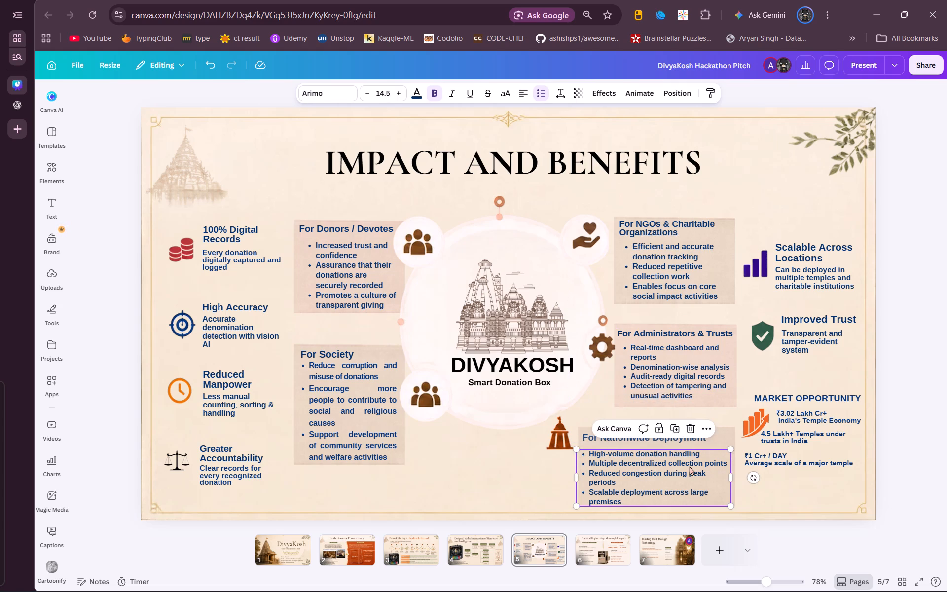
click(771, 480)
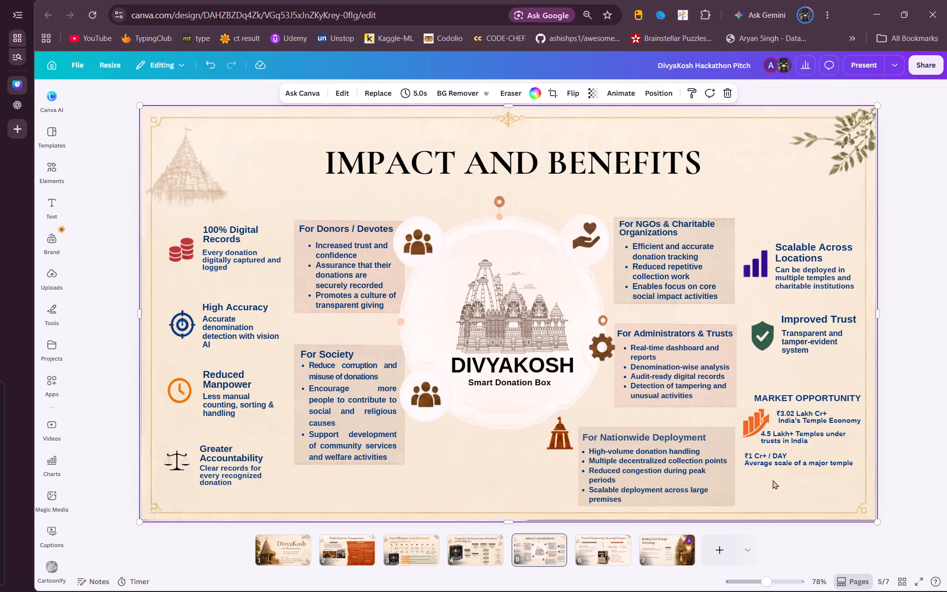
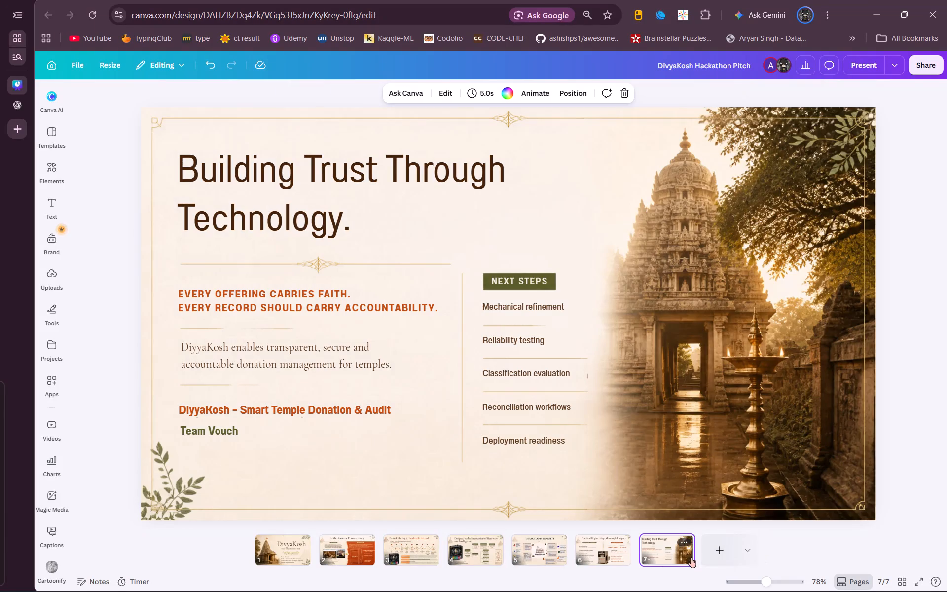
Review the slides in the editor in reverse order, from Practical Engineering back to the DivyaKosh cover slide.
click(618, 560)
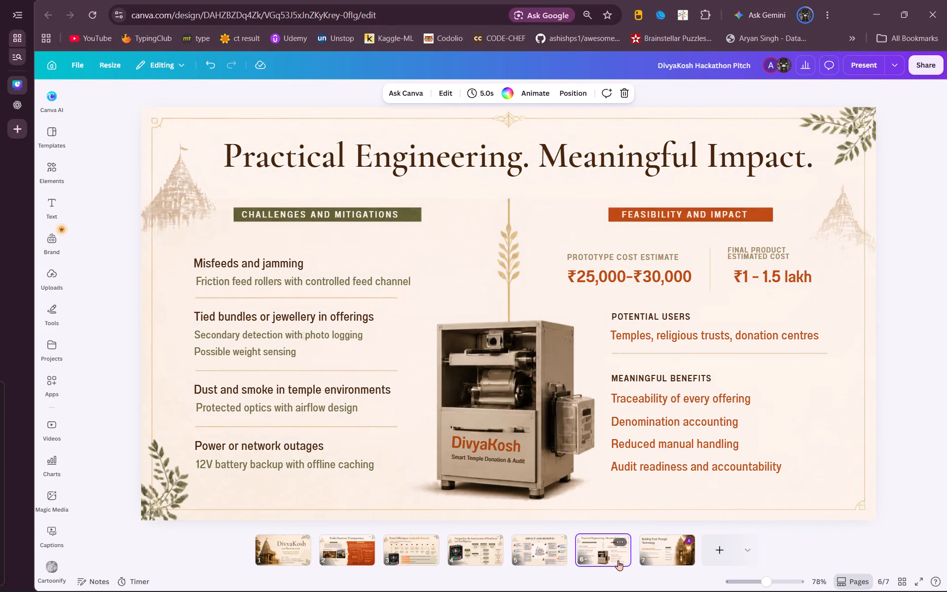
click(561, 559)
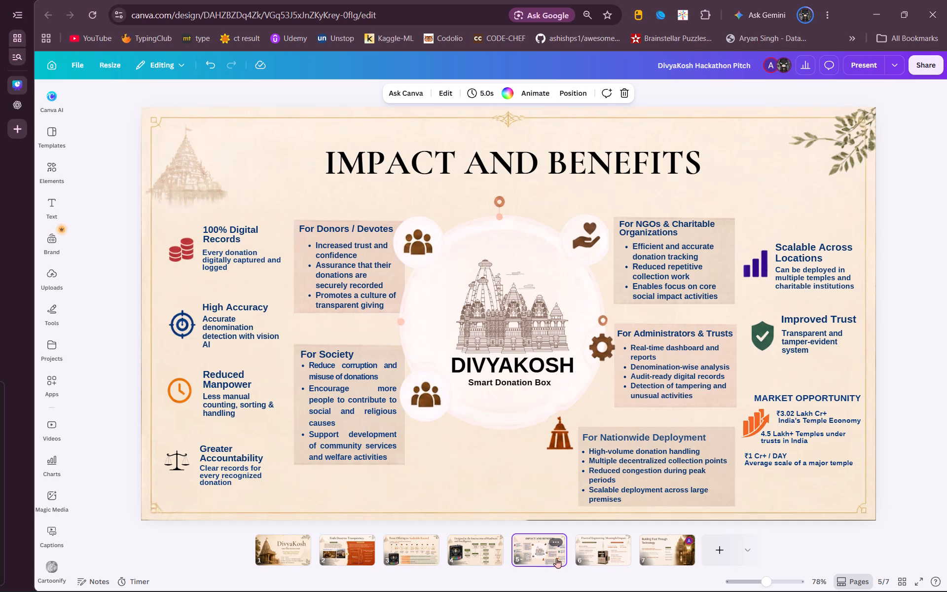
click(476, 561)
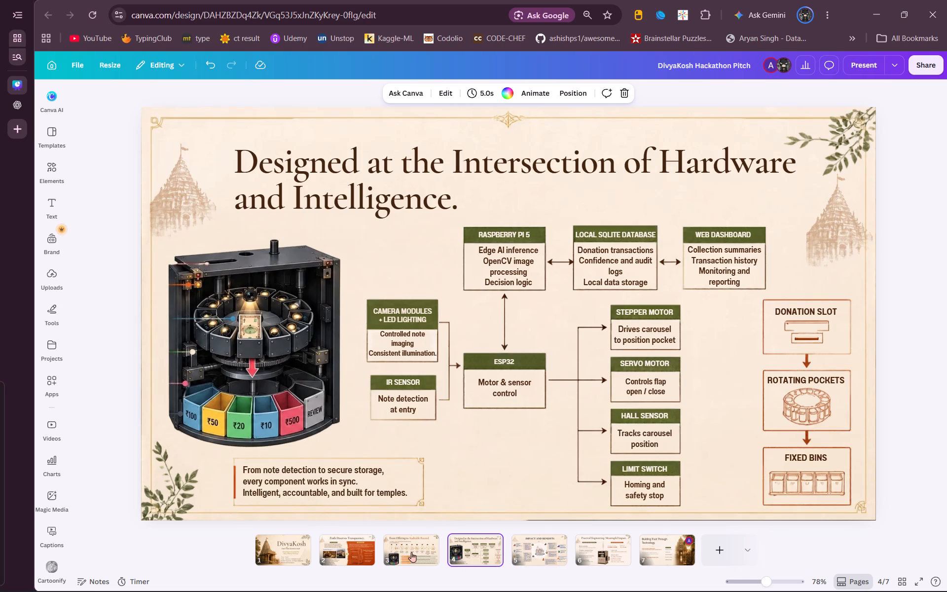
click(411, 552)
click(364, 552)
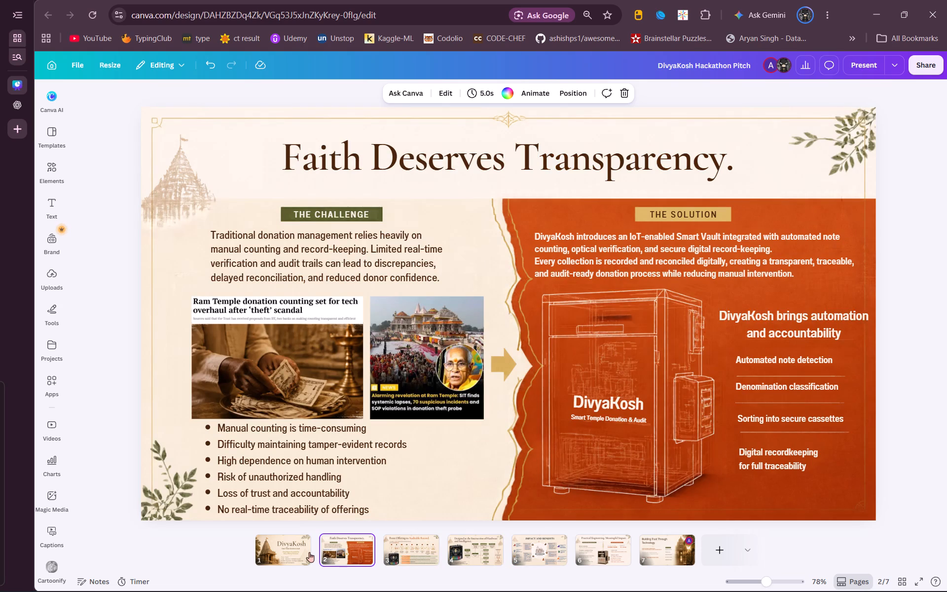
click(309, 552)
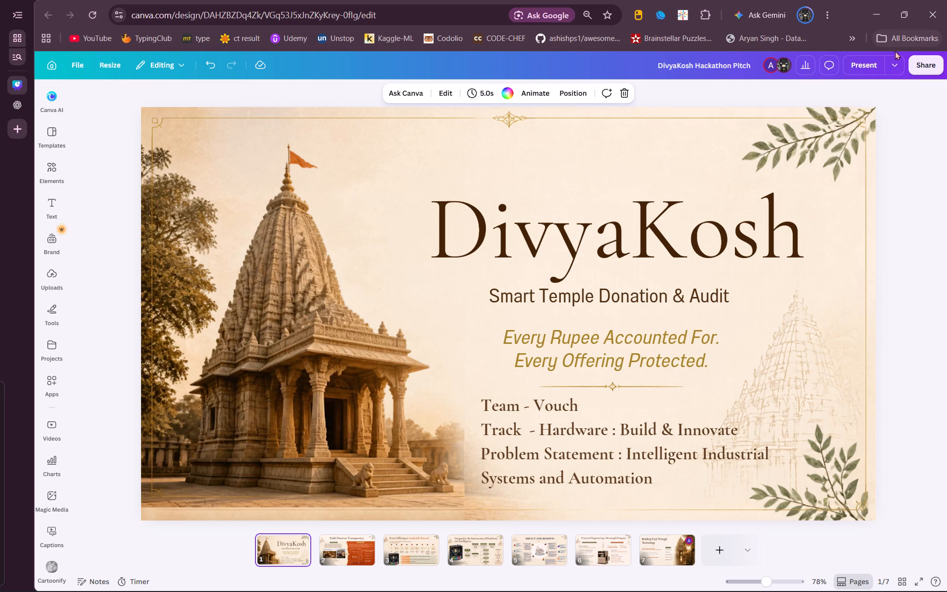
Present the deck full screen from the cover through the closing slide, go back to Faith Deserves Transparency, and exit the presentation.
click(879, 67)
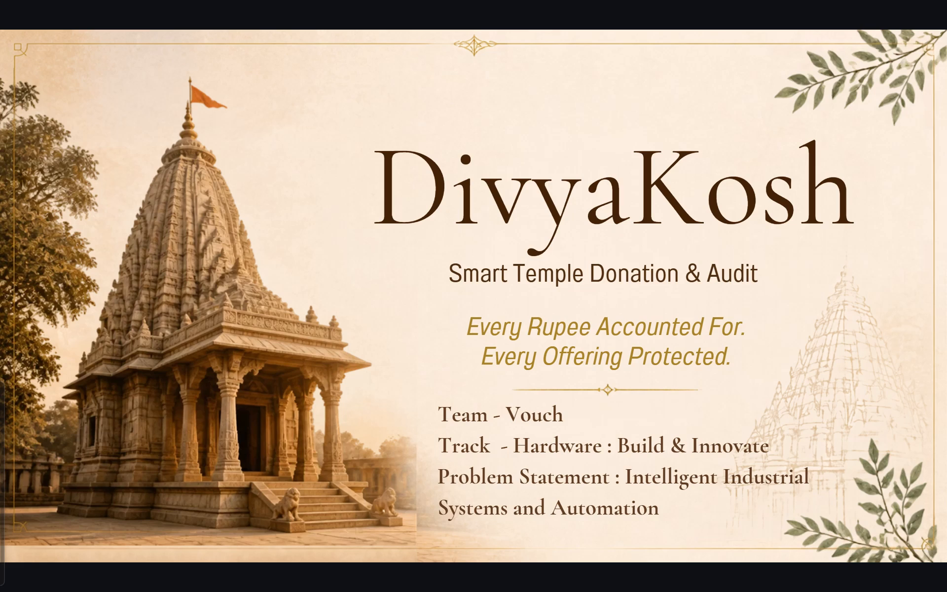
key(Down)
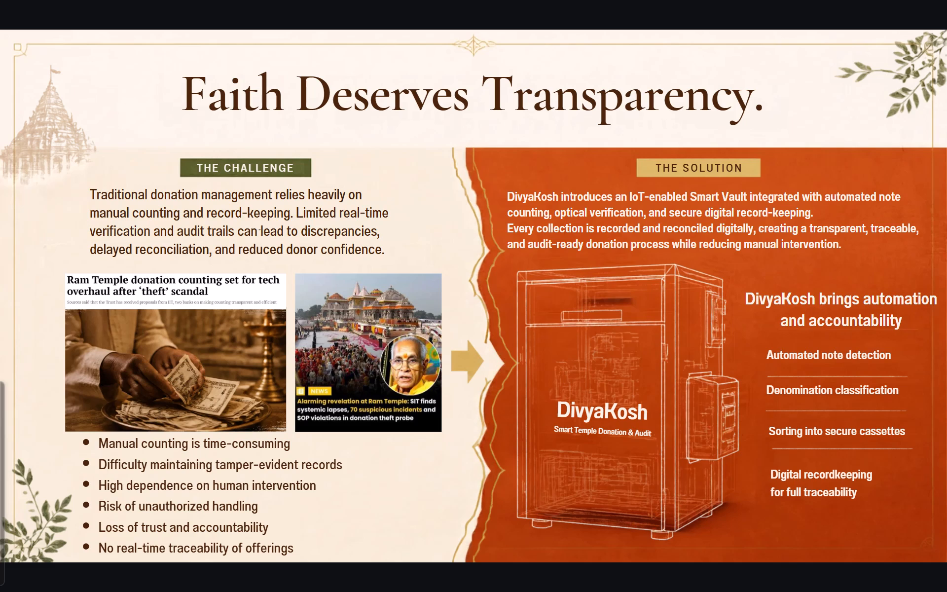
key(Down)
key(Down)
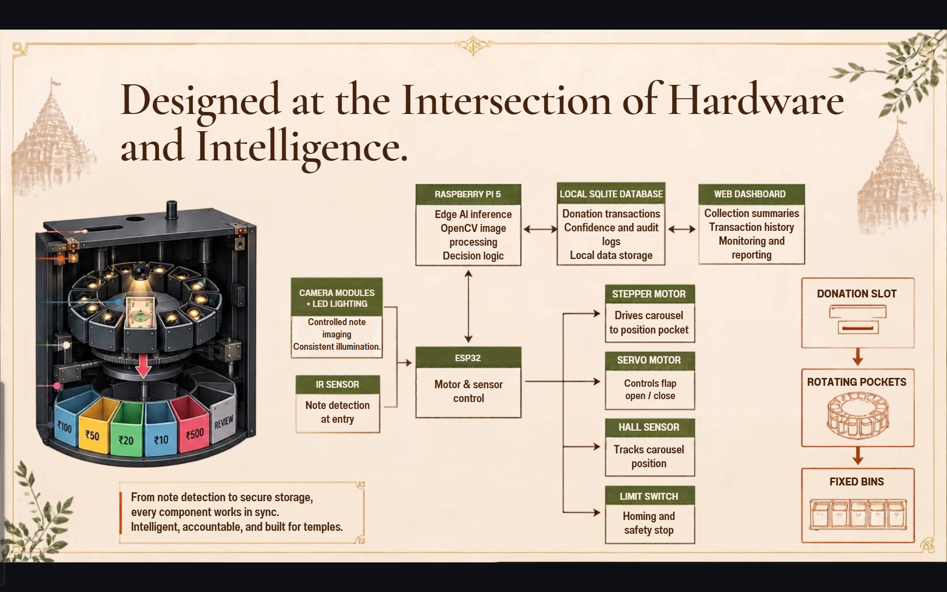
key(Down)
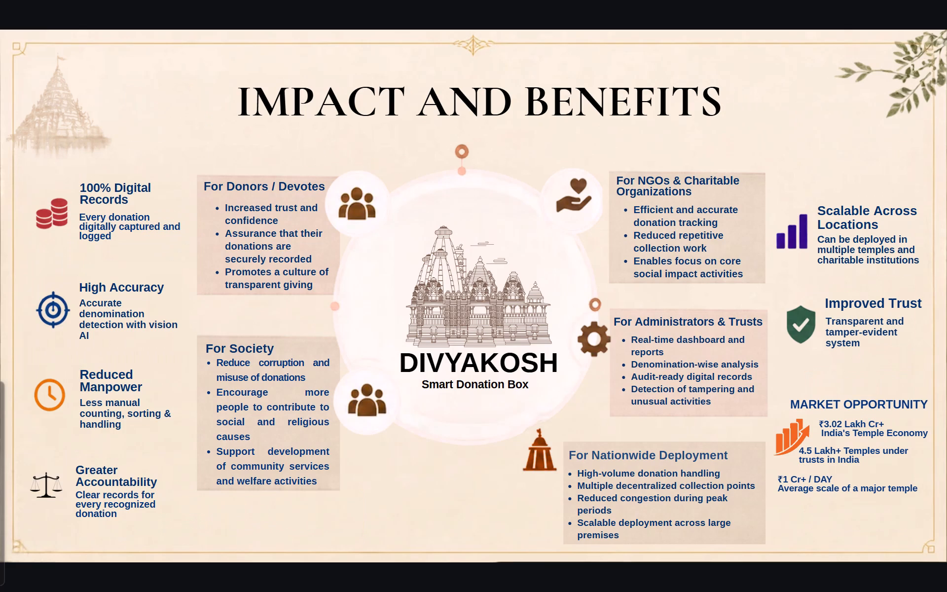
key(Down)
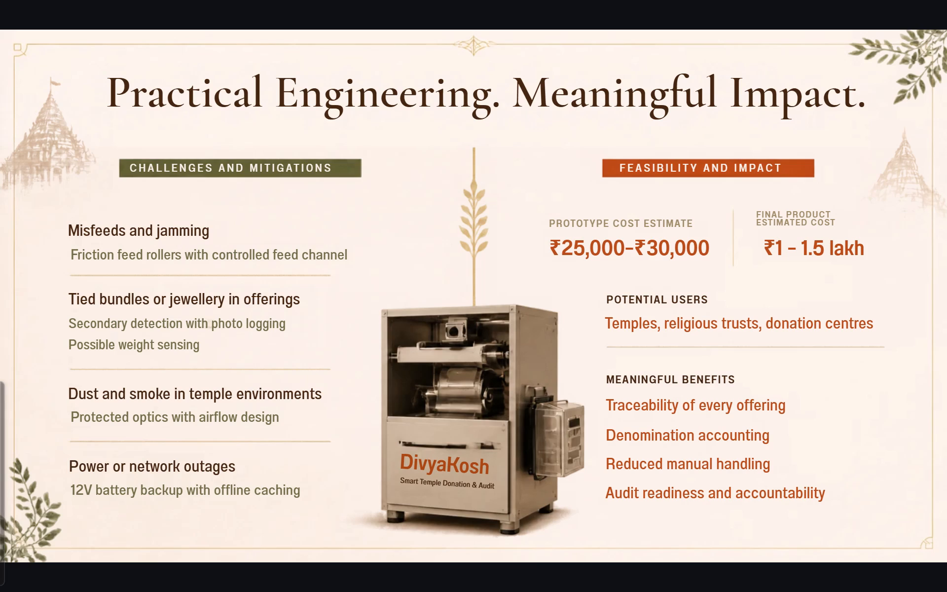
key(Down)
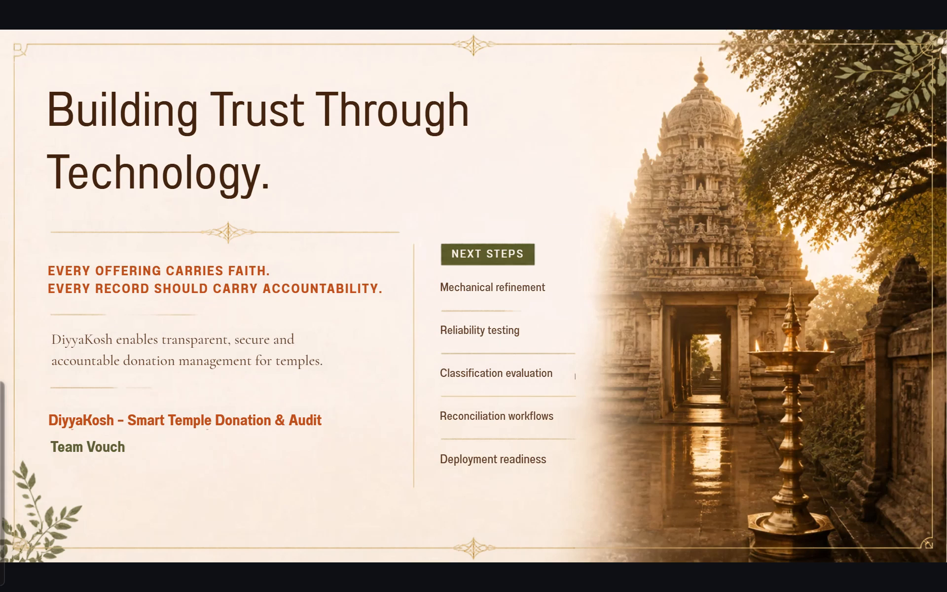
key(Up)
key(Up)
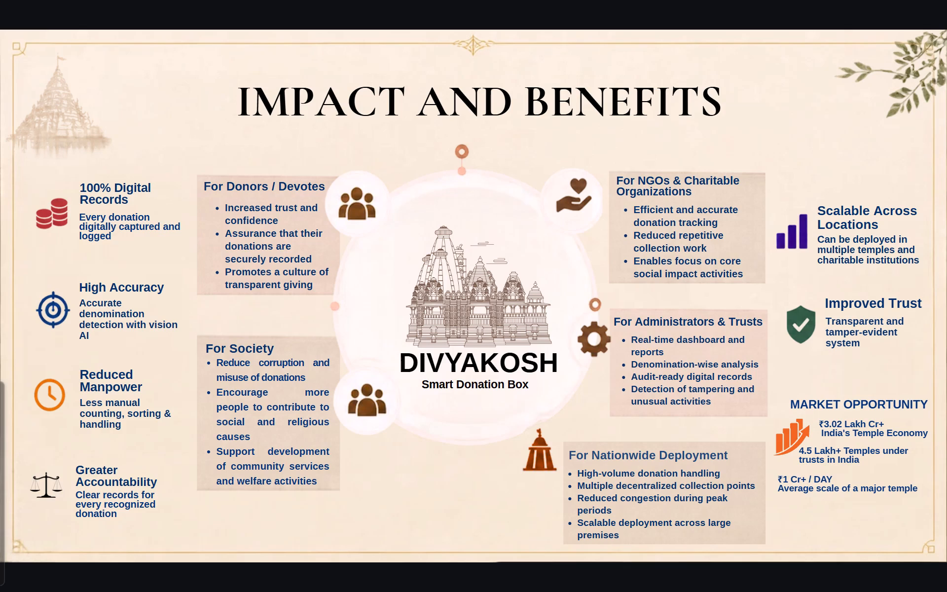
key(Up)
key(Up)
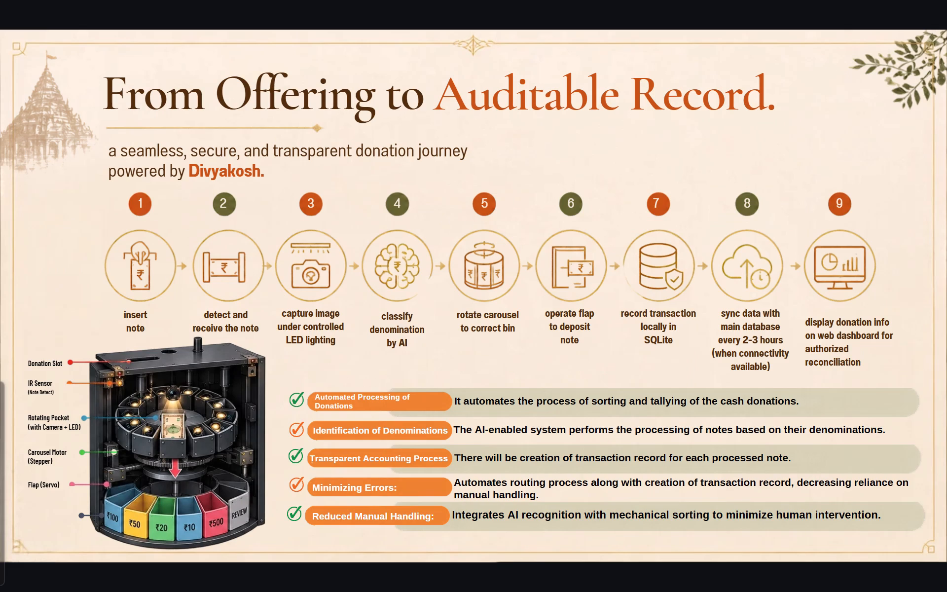
key(Up)
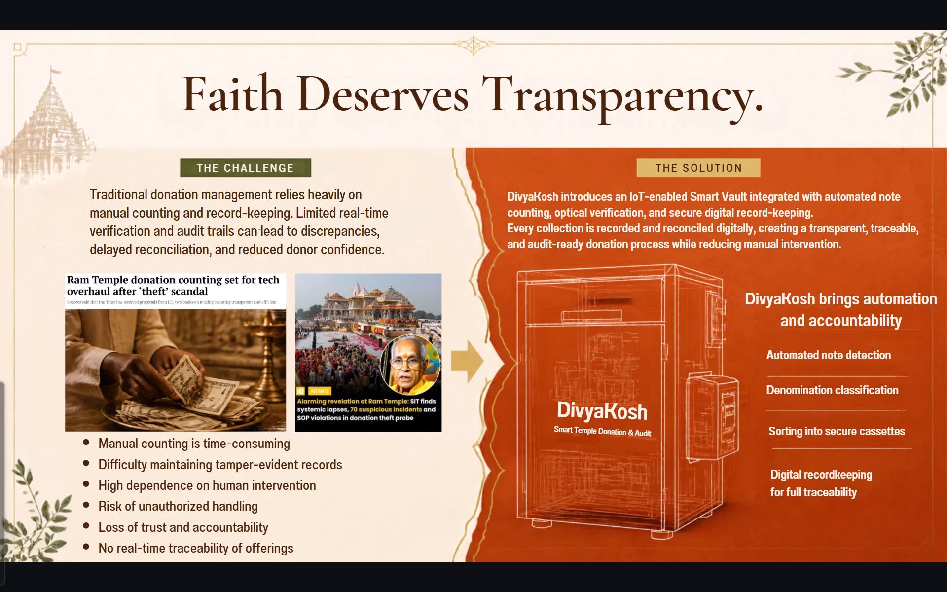
key(Escape)
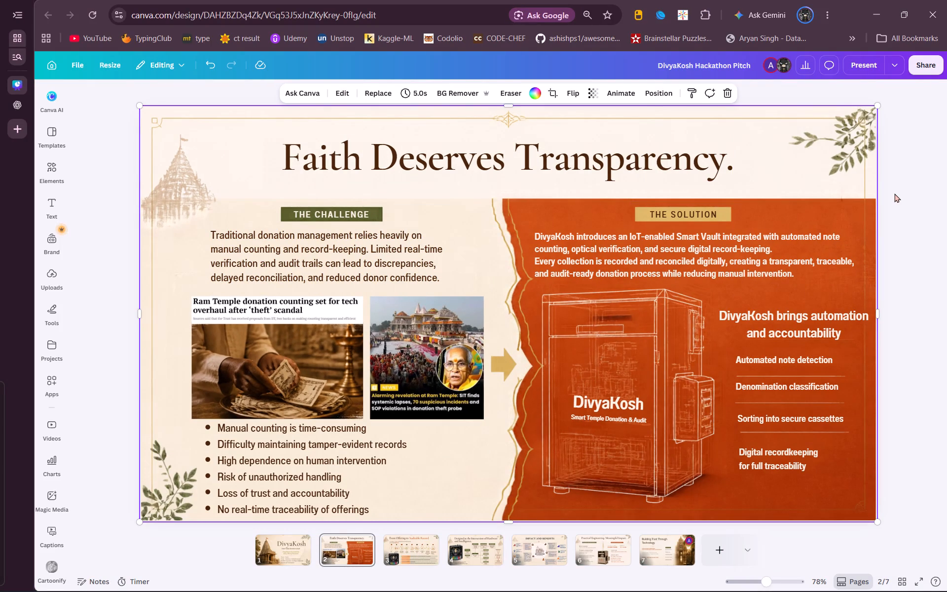
Examine the slides in the editor from the DivyaKosh cover through to the Impact and Benefits slide.
click(909, 223)
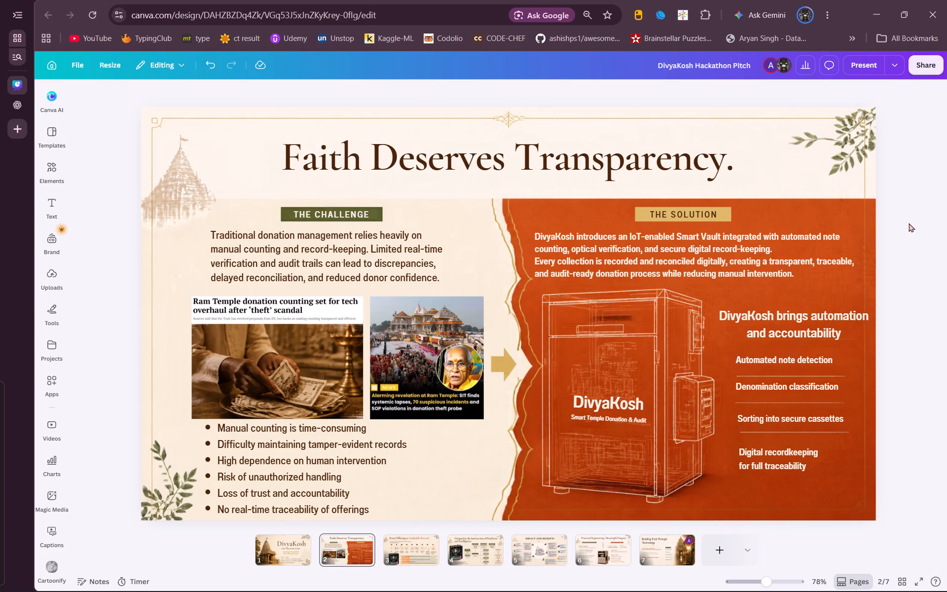
click(719, 111)
key(Left)
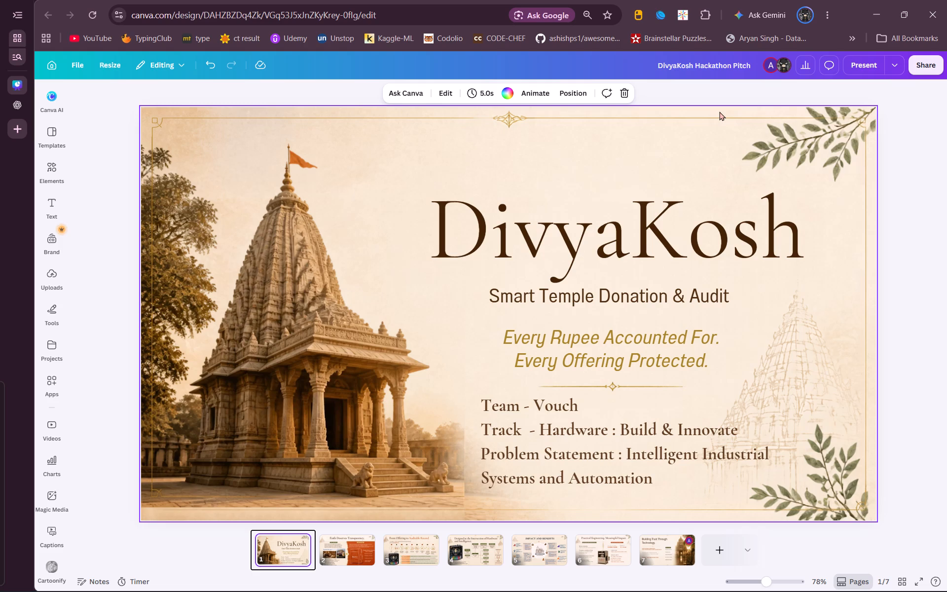
key(Right)
key(Right)
key(Right)
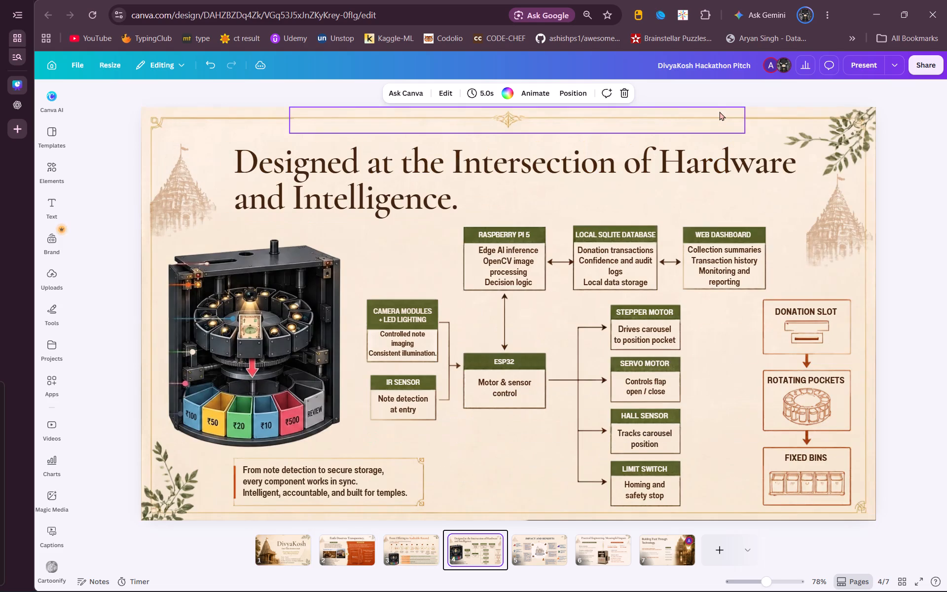
key(Right)
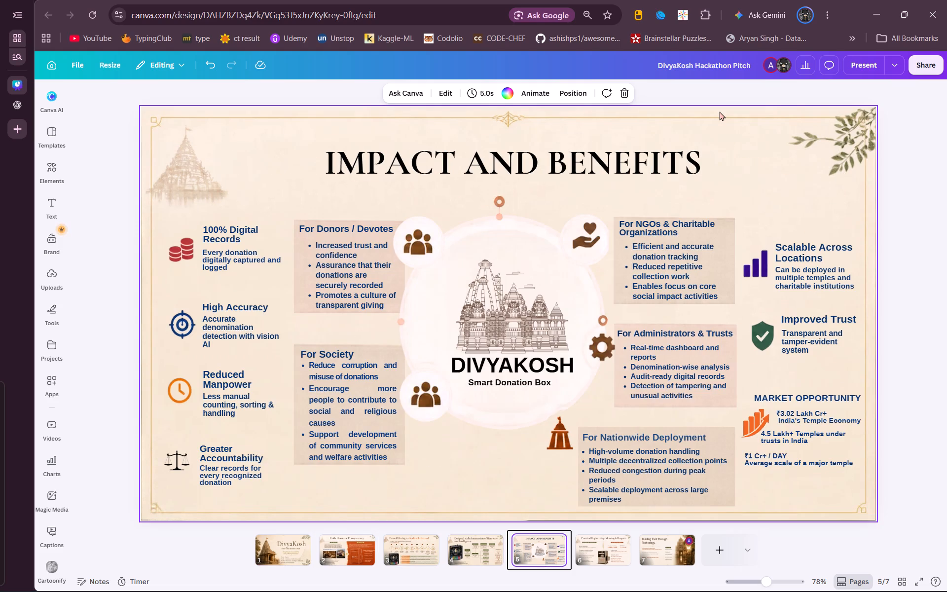
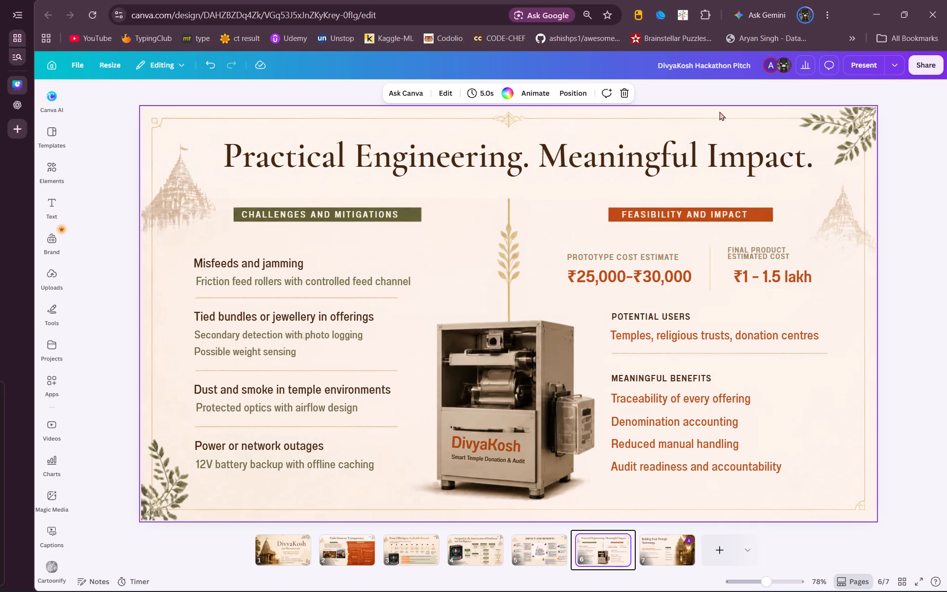
Review the closing Building Trust slide, and go back through the deck to the DivyaKosh cover slide.
key(Right)
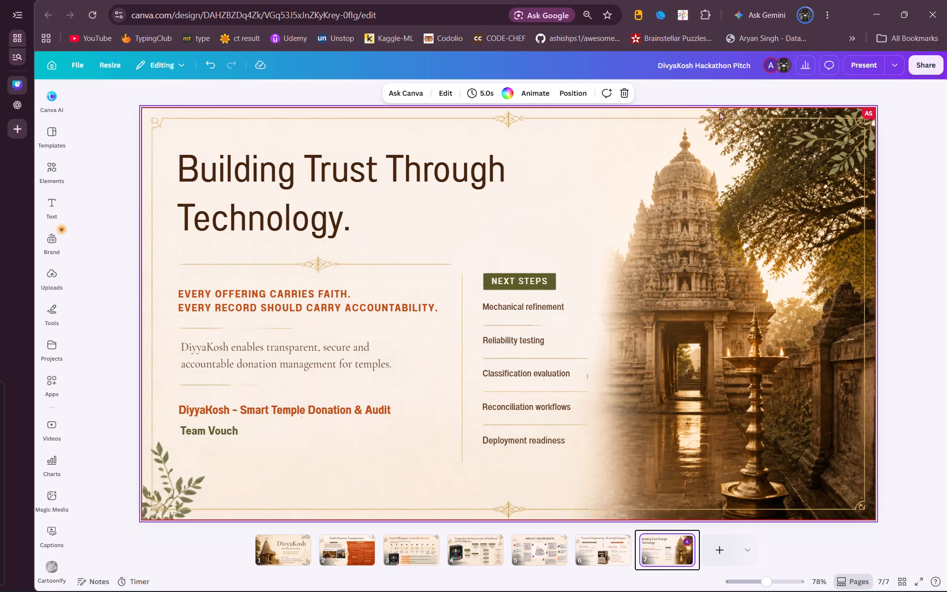
key(Left)
key(Left)
key(Left)
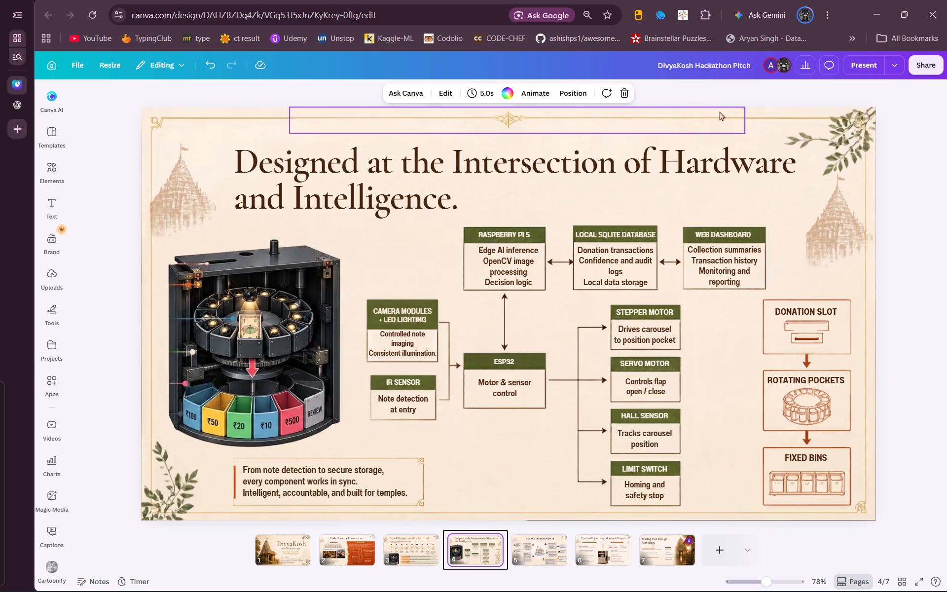
key(Left)
key(Right)
key(Left)
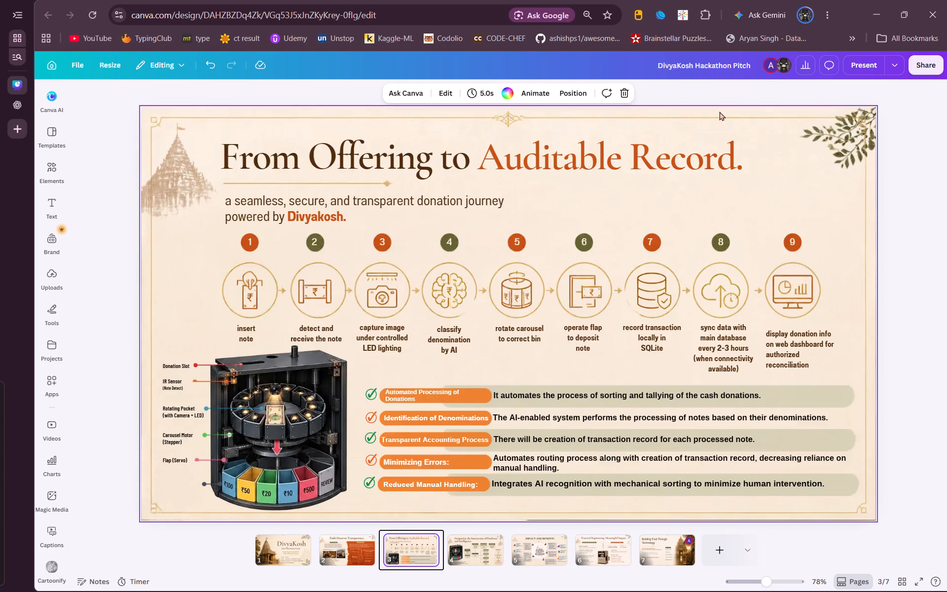
key(Left)
key(Left)
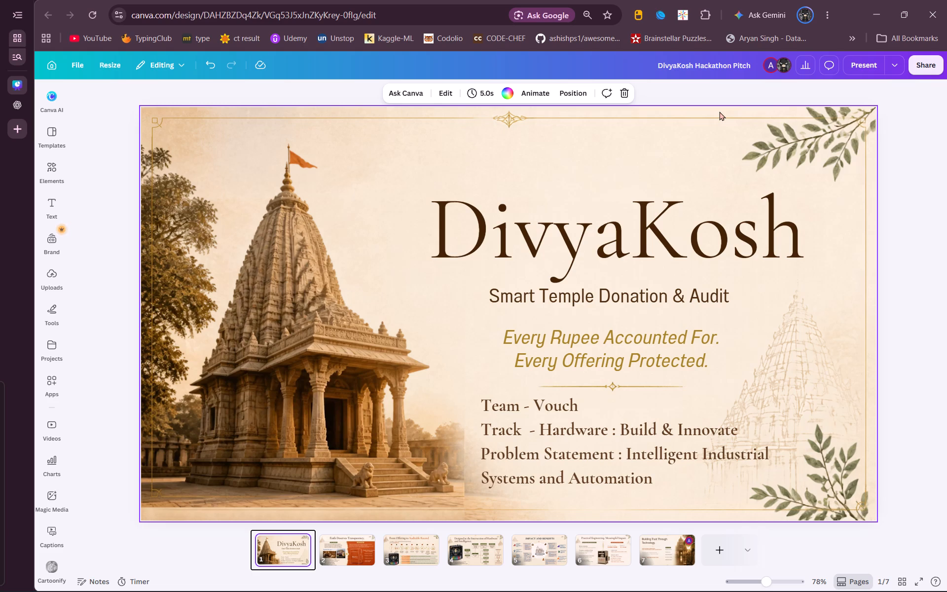
Examine the slides from the DivyaKosh cover through to the closing slide, revisiting the middle slides along the way.
key(Right)
key(Right)
key(Right)
key(Right)
key(Right)
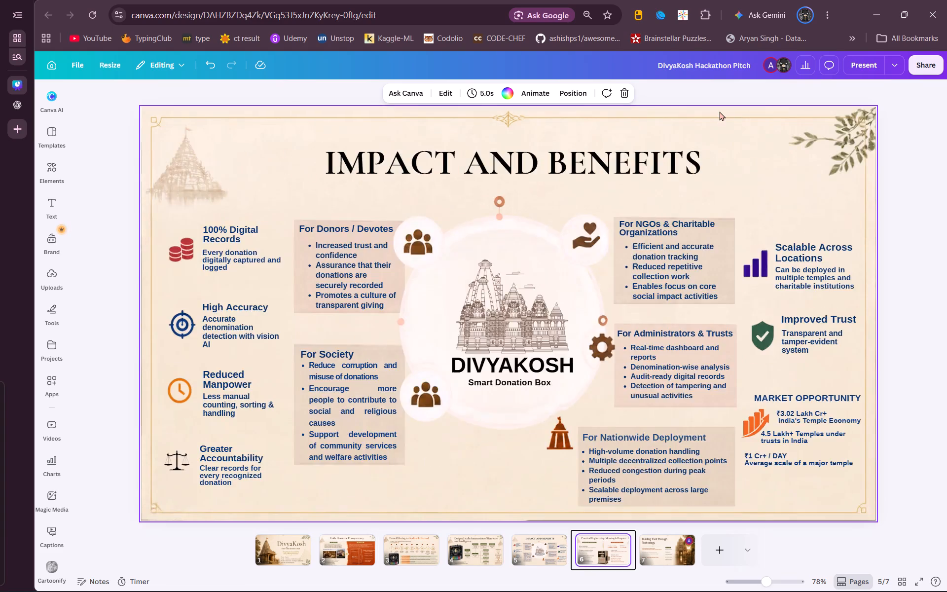
key(Left)
key(Left)
key(Left)
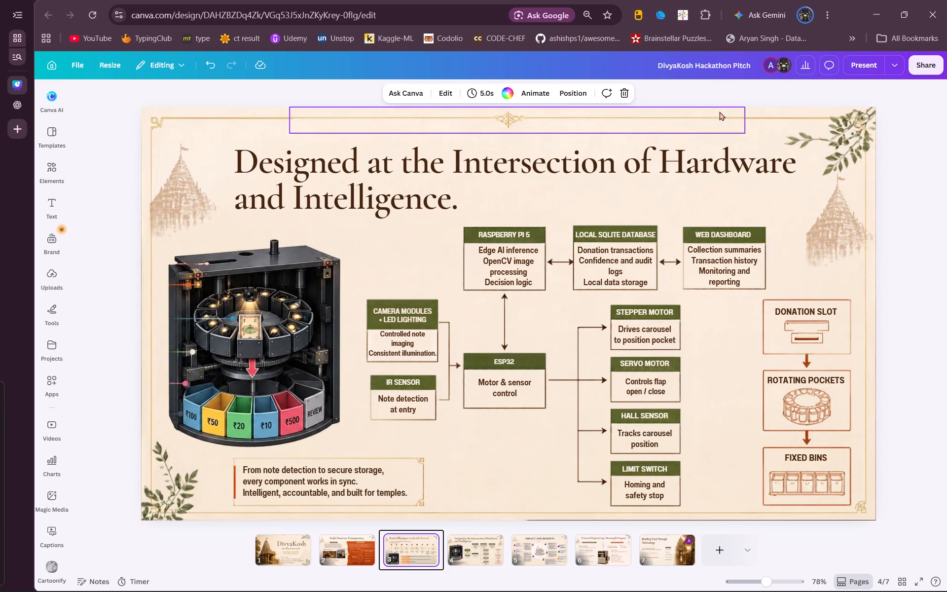
key(Right)
key(Right)
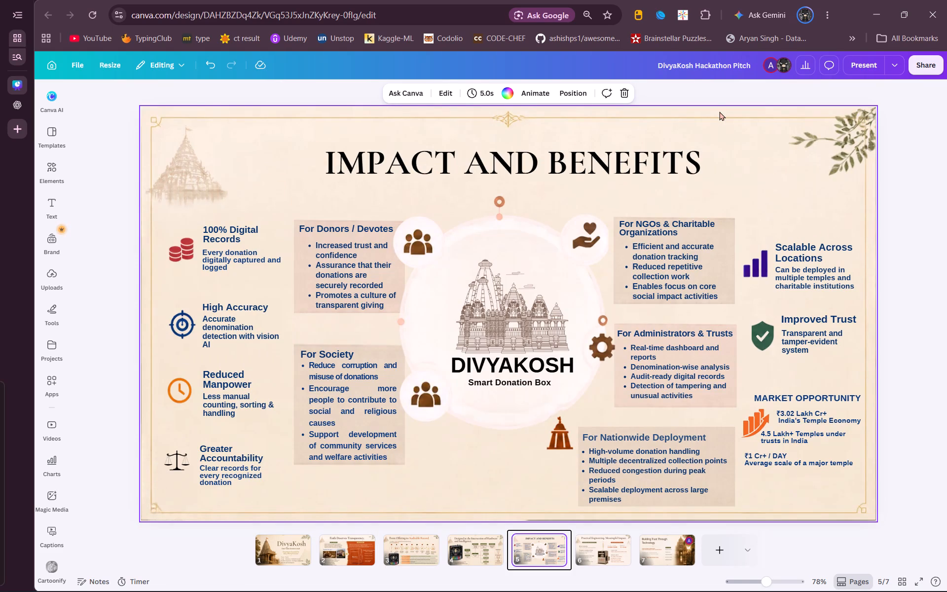
key(Right)
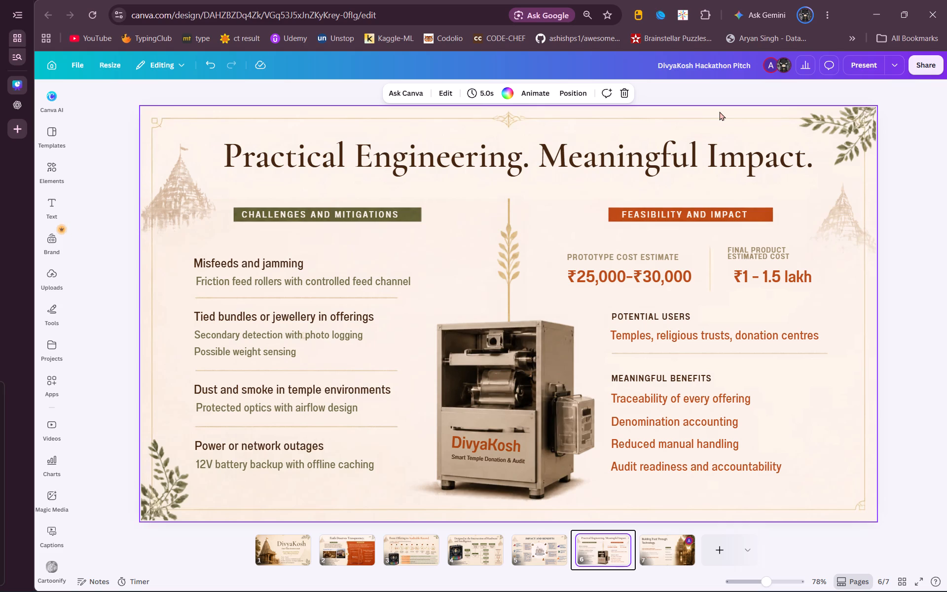
key(Right)
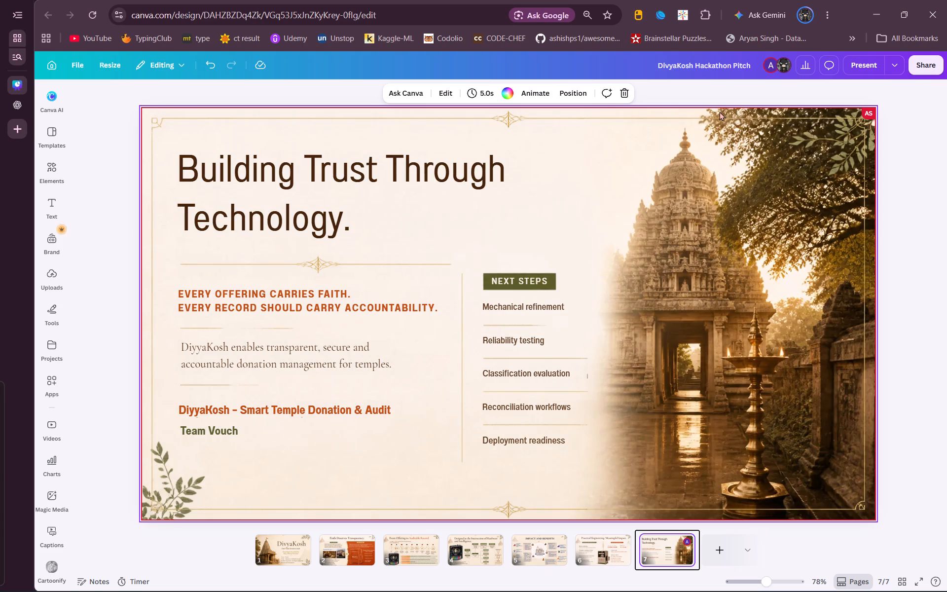
Look back through the slides from the closing slide to the opening ones, and forward again to the closing slide.
key(Left)
key(Left)
key(Left)
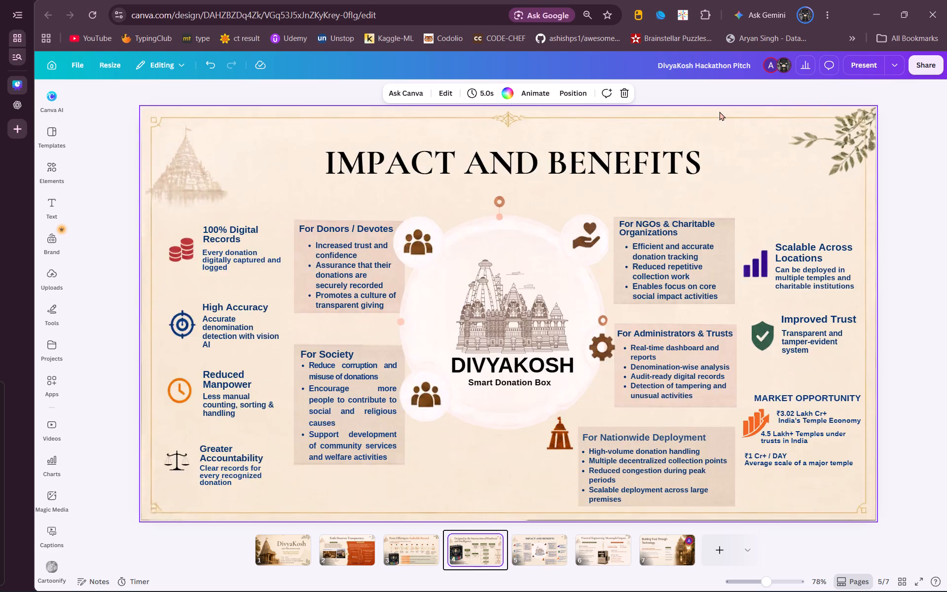
key(Left)
key(Left)
key(Left)
key(Right)
key(Right)
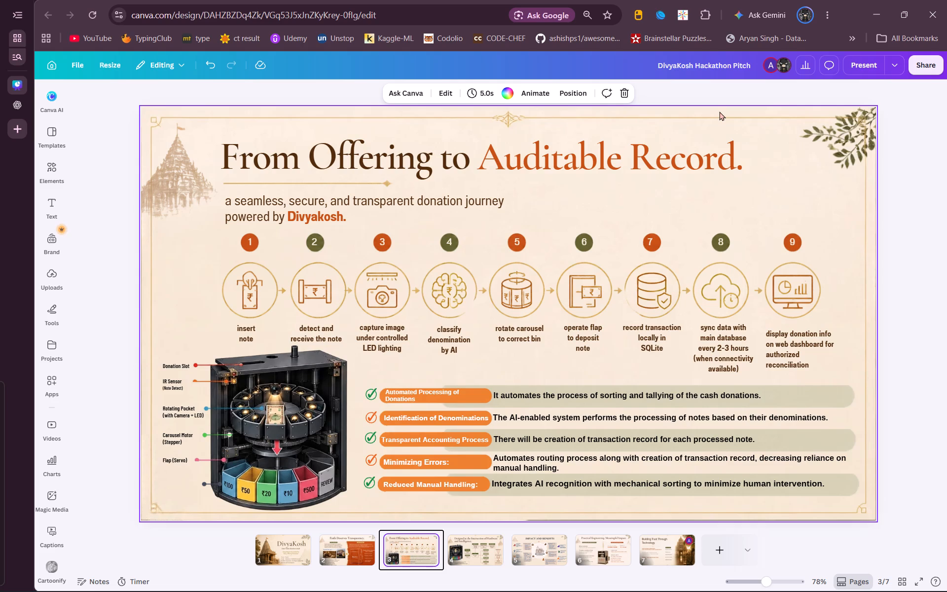
key(Right)
key(Right)
key(Right)
key(Right)
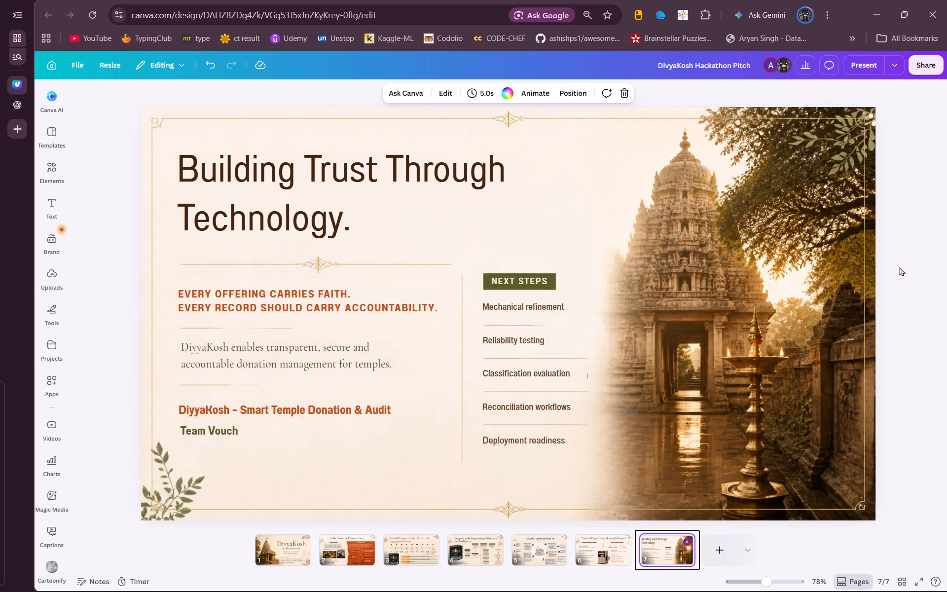
On the Faith Deserves Transparency slide, move the DivyaKosh name and its tagline slightly lower on the vault illustration.
key(Left)
key(Left)
key(Left)
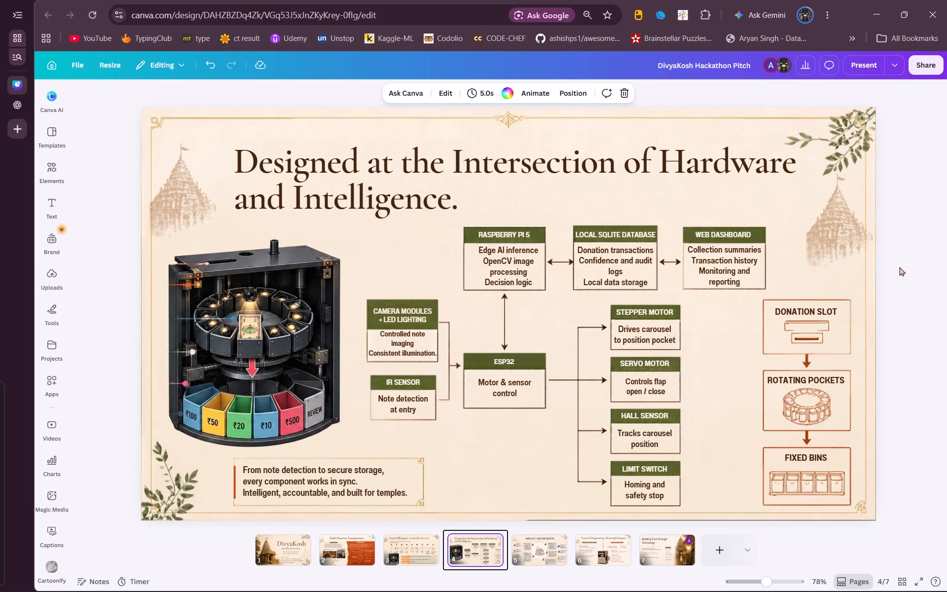
key(Left)
key(Left)
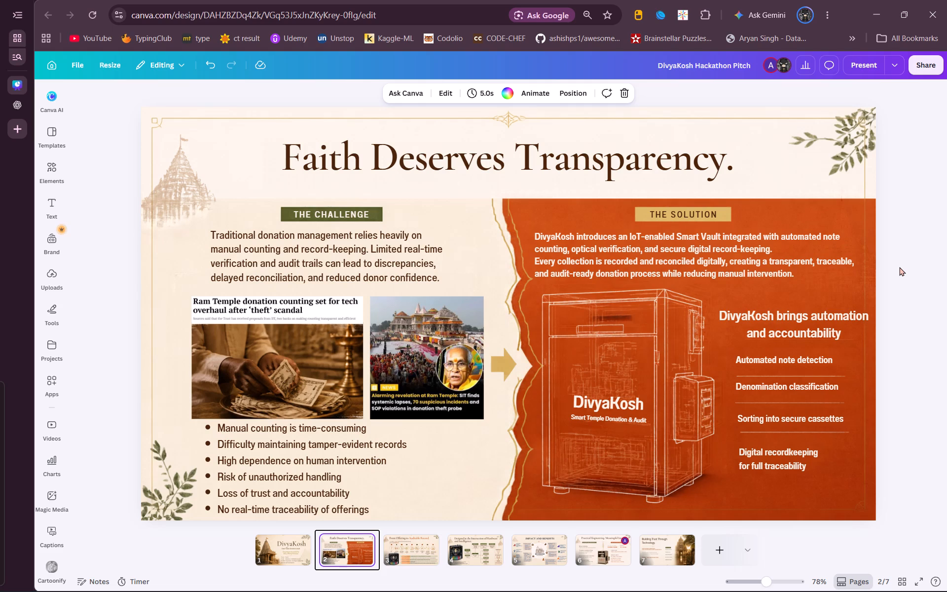
key(Left)
key(Right)
click(595, 407)
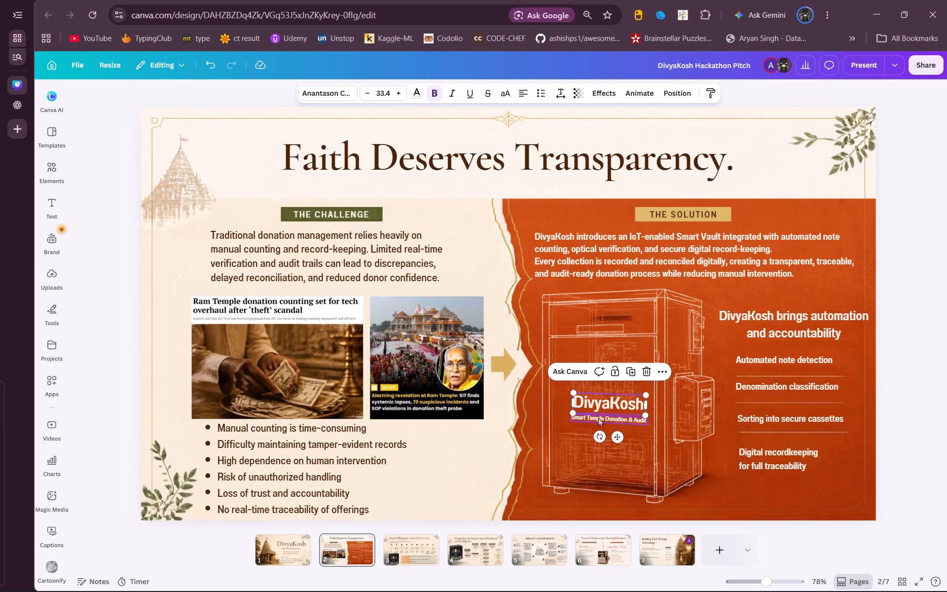
drag(598, 417, 598, 424)
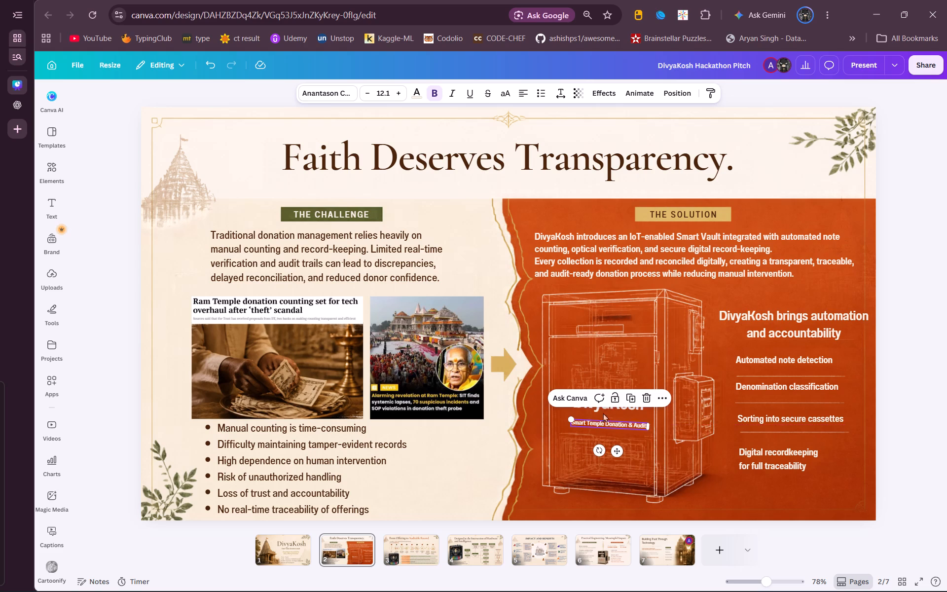
click(634, 407)
drag(634, 407, 634, 411)
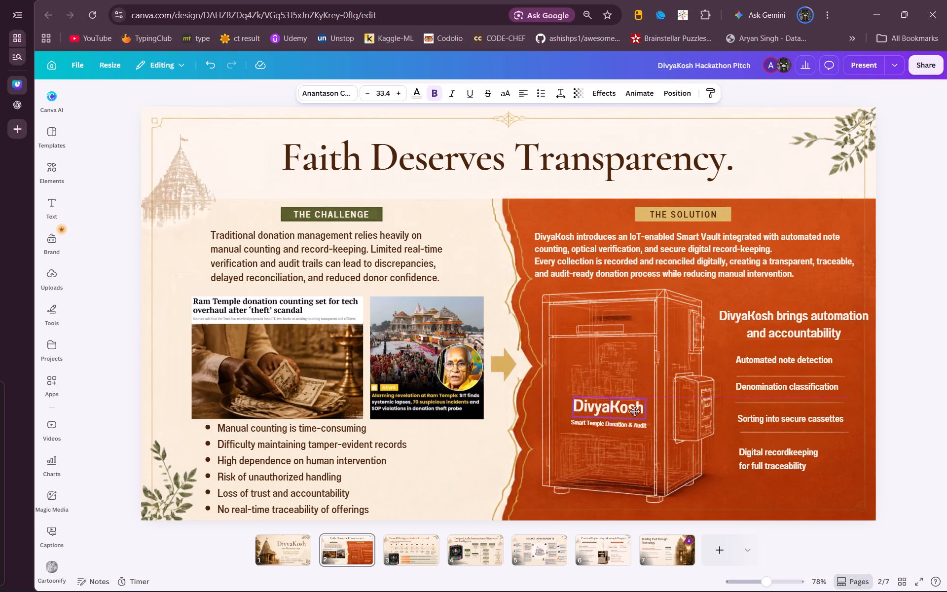
drag(634, 411, 634, 413)
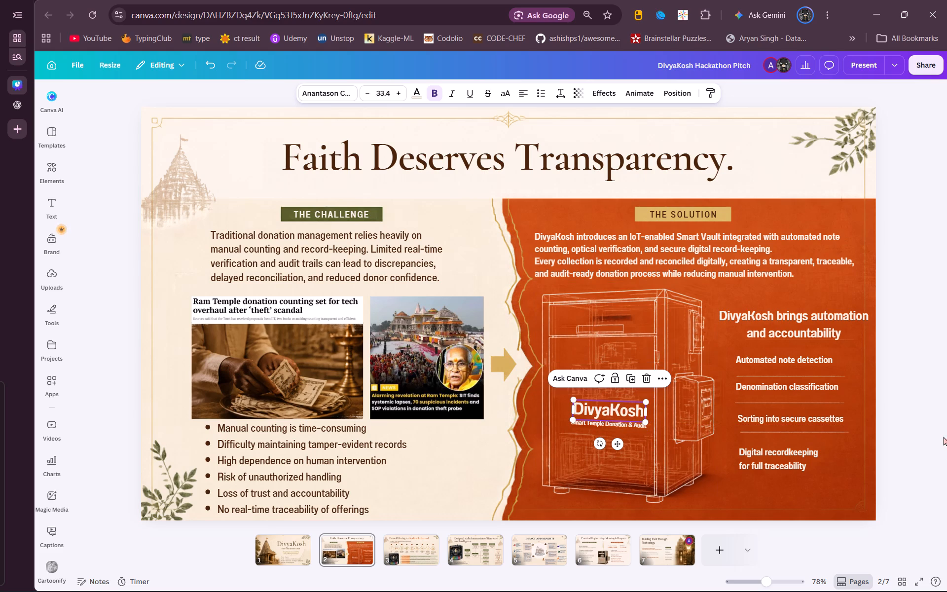
click(934, 435)
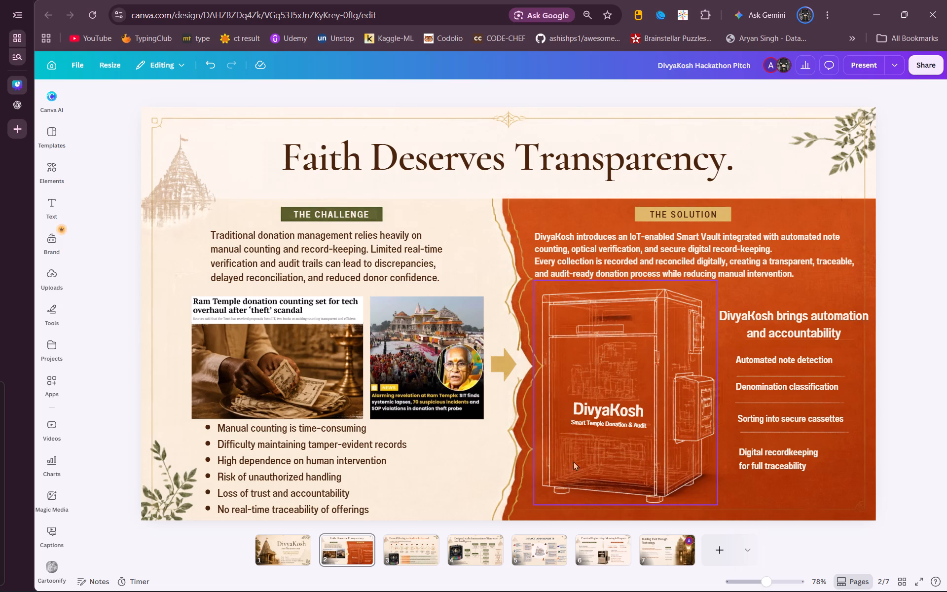
Examine the slides from From Offering to Auditable Record through to the closing slide.
click(401, 556)
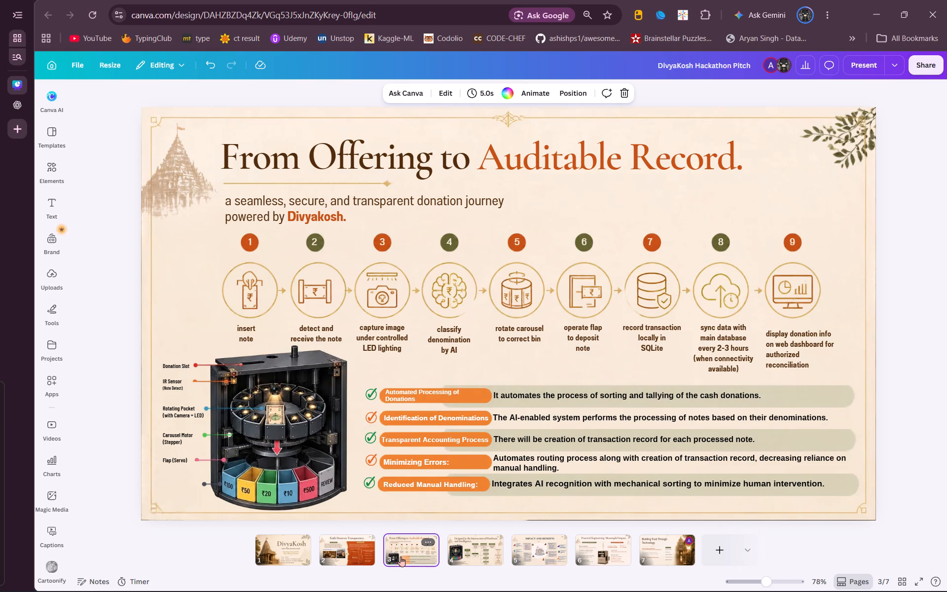
key(Right)
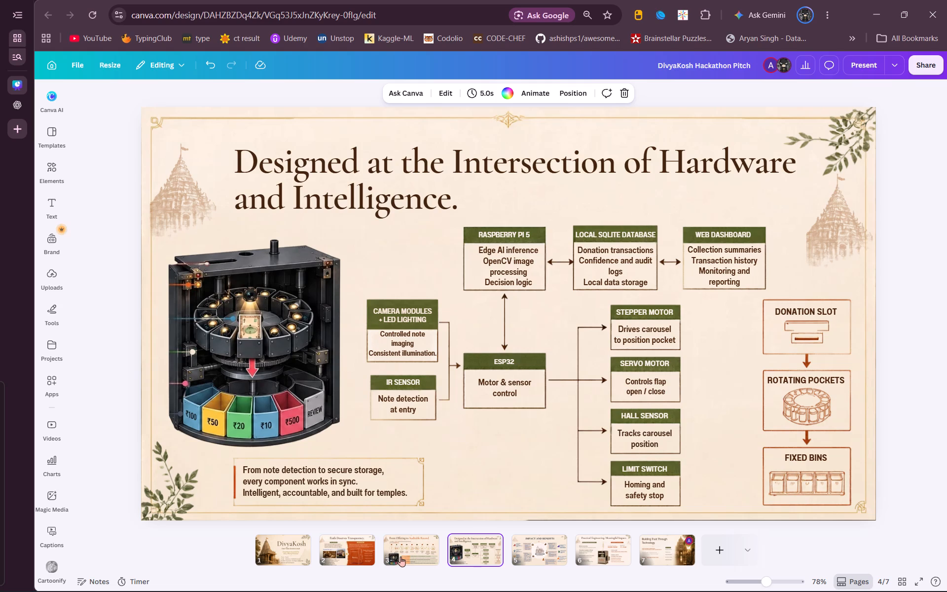
key(Right)
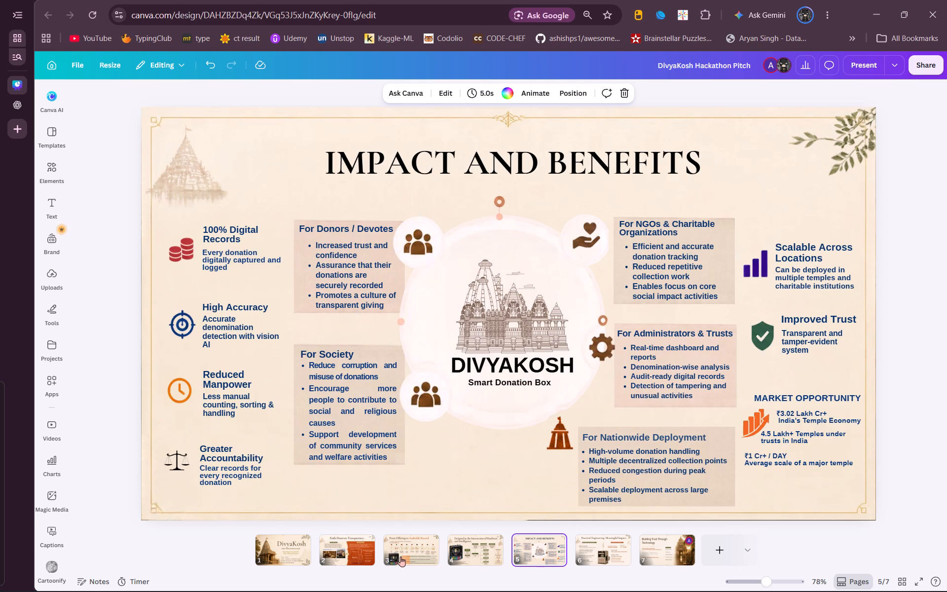
key(Left)
key(Right)
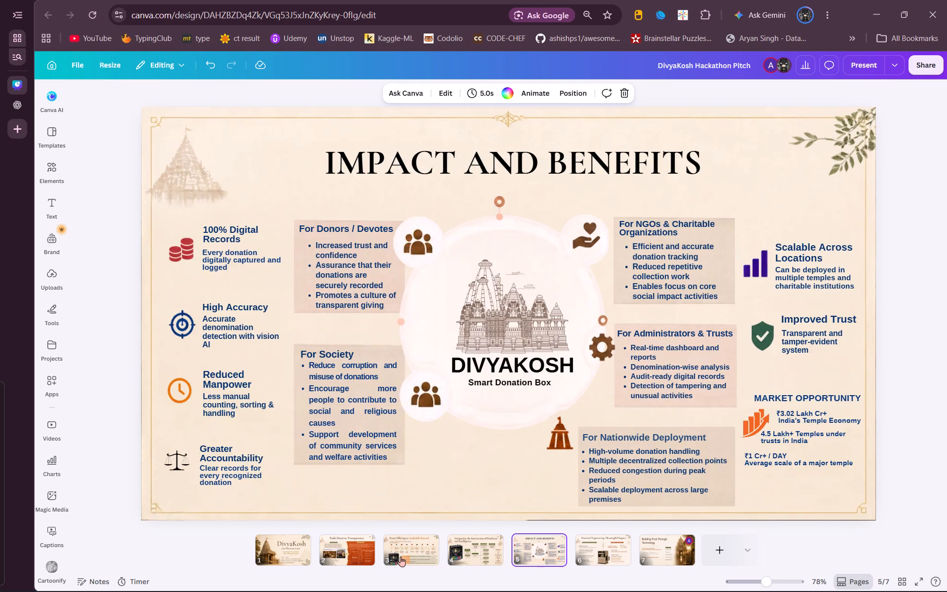
key(Right)
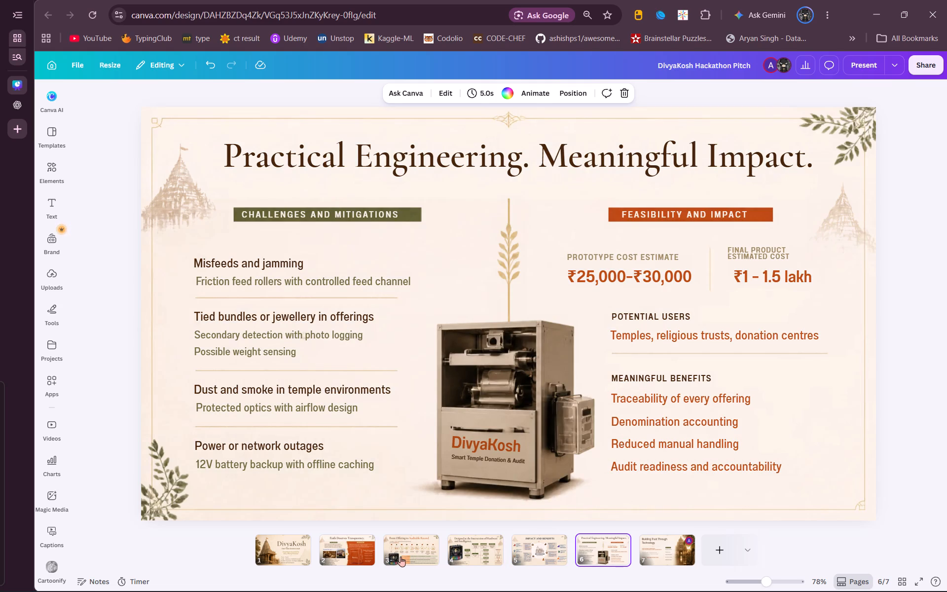
key(Right)
key(Right)
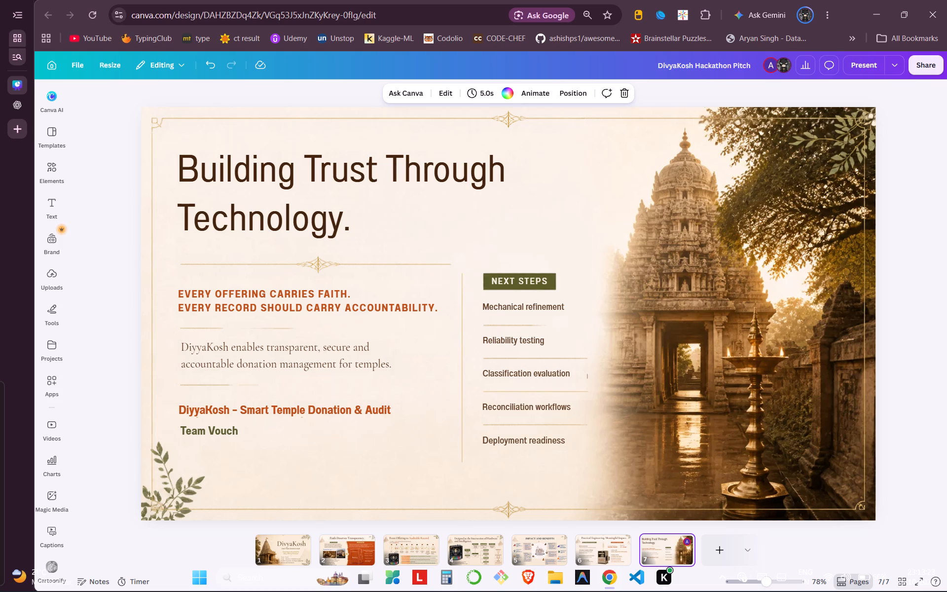
click(598, 557)
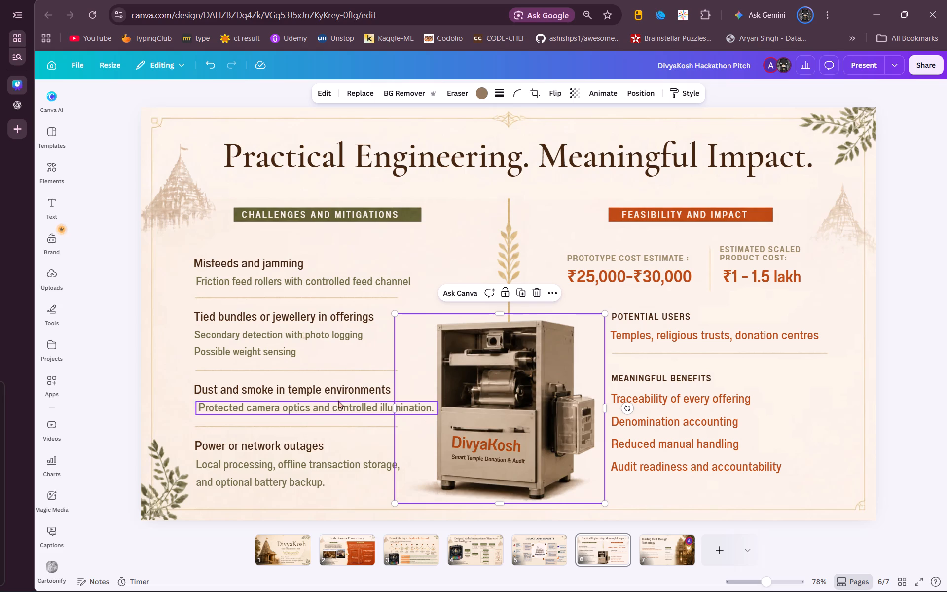
Remove the leading space before "Protected" in the dust and smoke mitigation text.
click(326, 402)
double_click(205, 407)
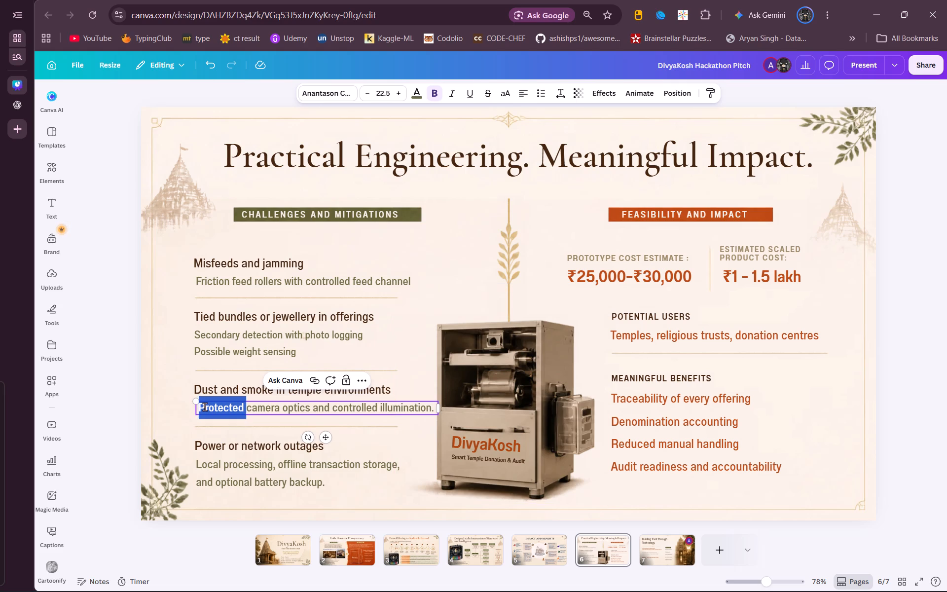
click(205, 407)
click(205, 407)
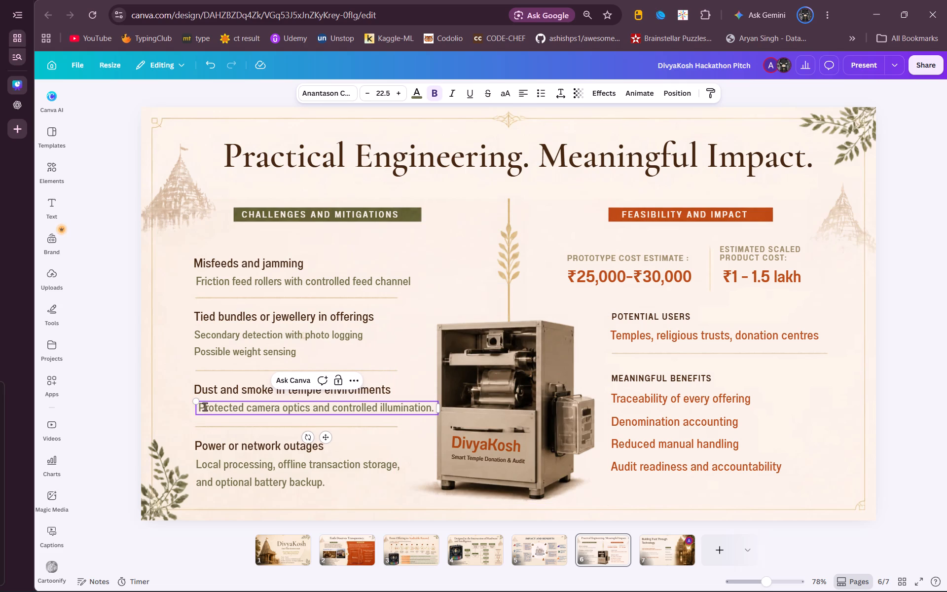
key(Left)
key(BackSpace)
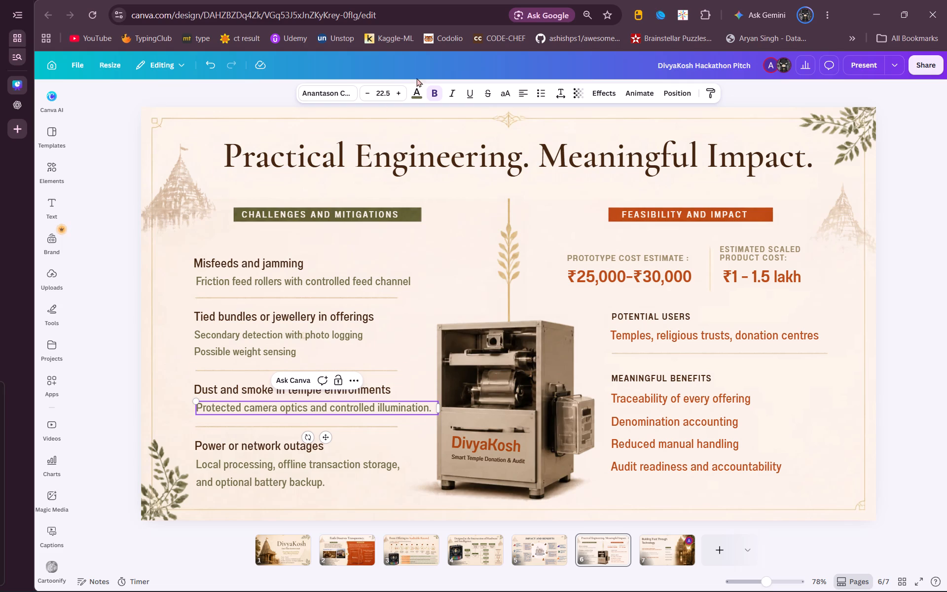
Reduce the dust and smoke mitigation text's font size to 21.5.
click(368, 88)
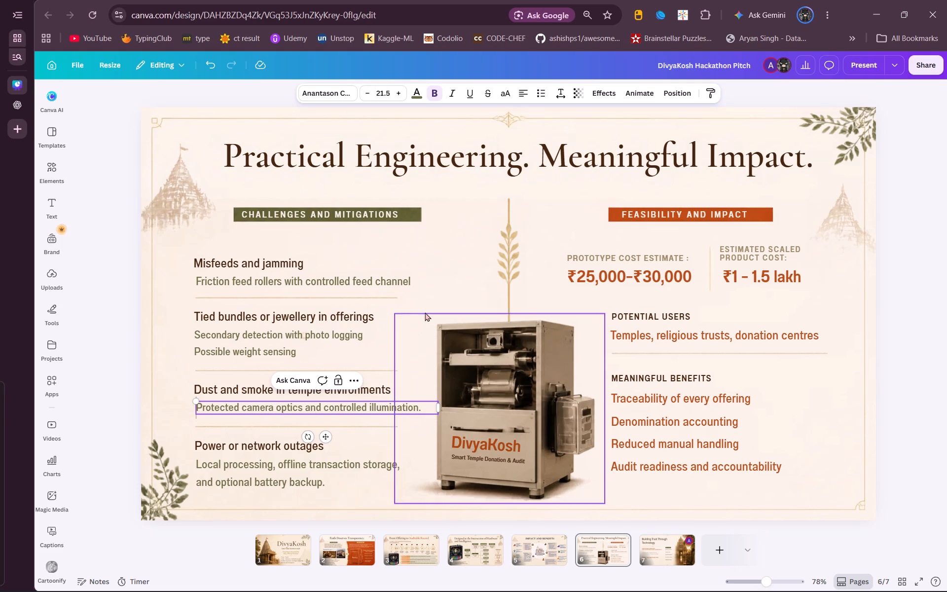
click(426, 311)
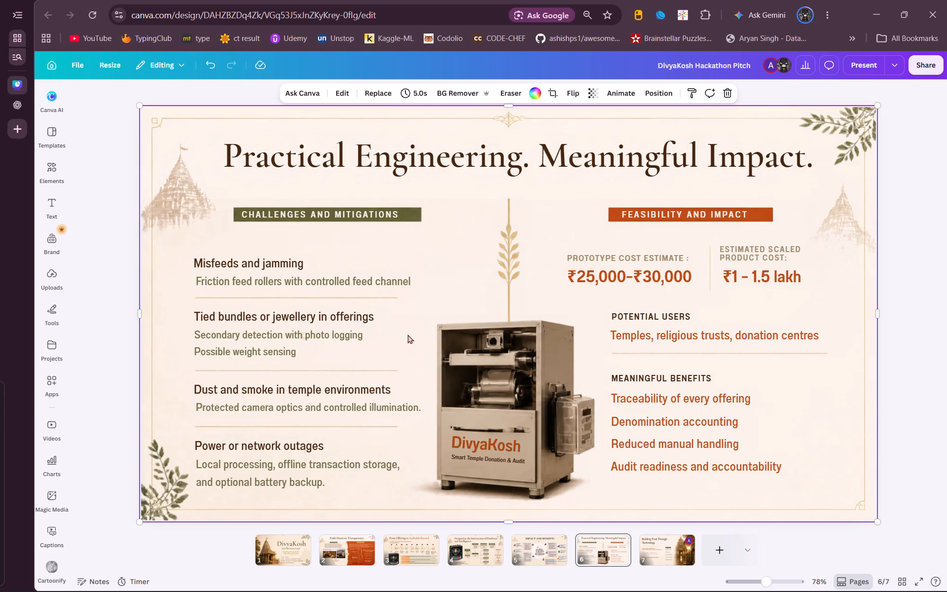
Set the mitigation text under Tied bundles or jewellery in offerings to font size 22.1 and widen its box so each item fits on one line.
click(317, 466)
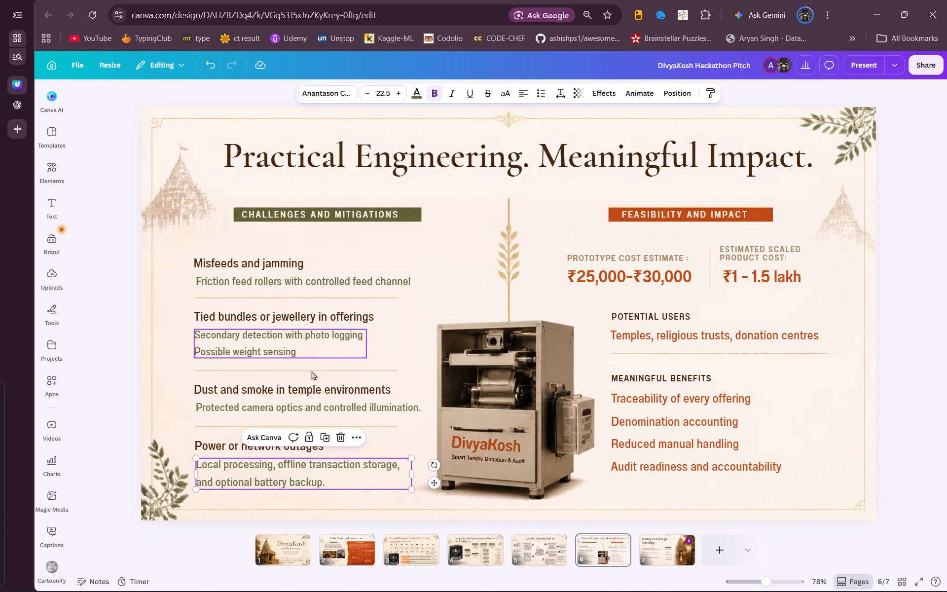
click(256, 355)
click(309, 276)
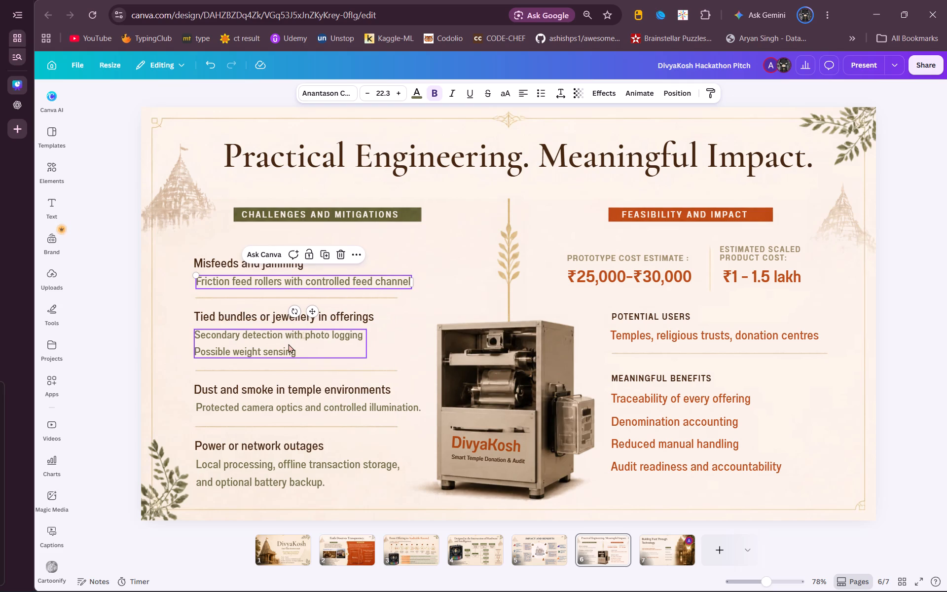
click(288, 344)
click(364, 279)
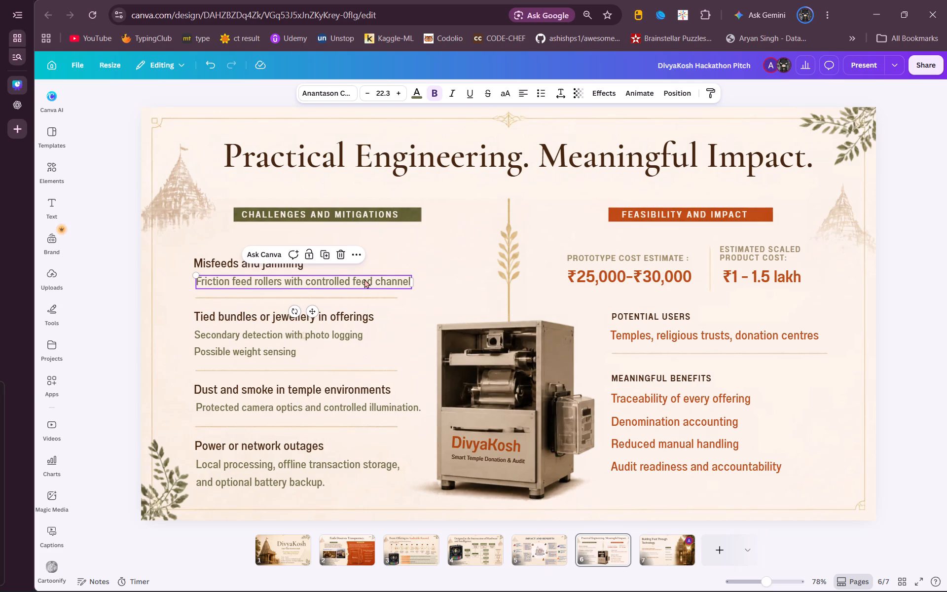
click(299, 341)
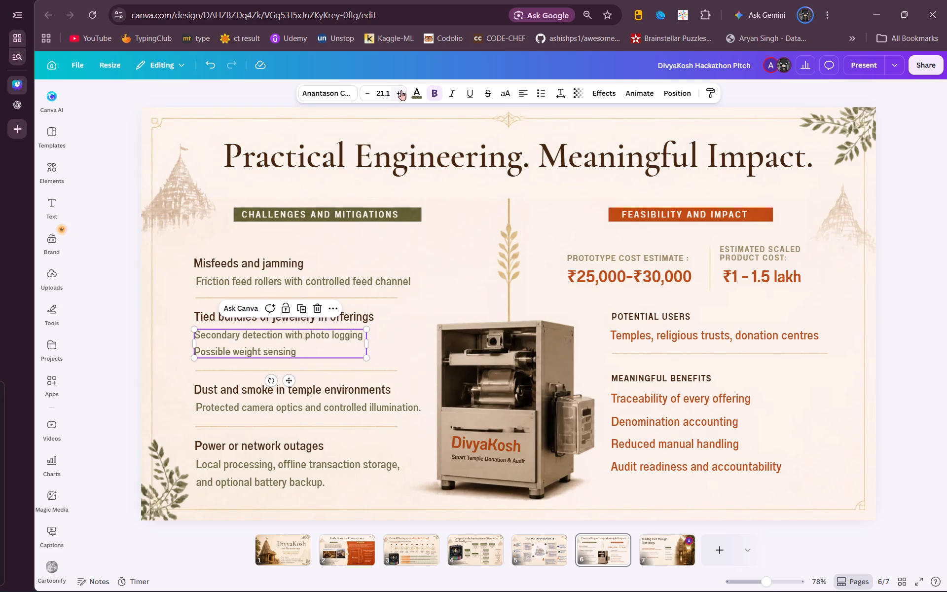
click(401, 90)
drag(366, 351, 375, 353)
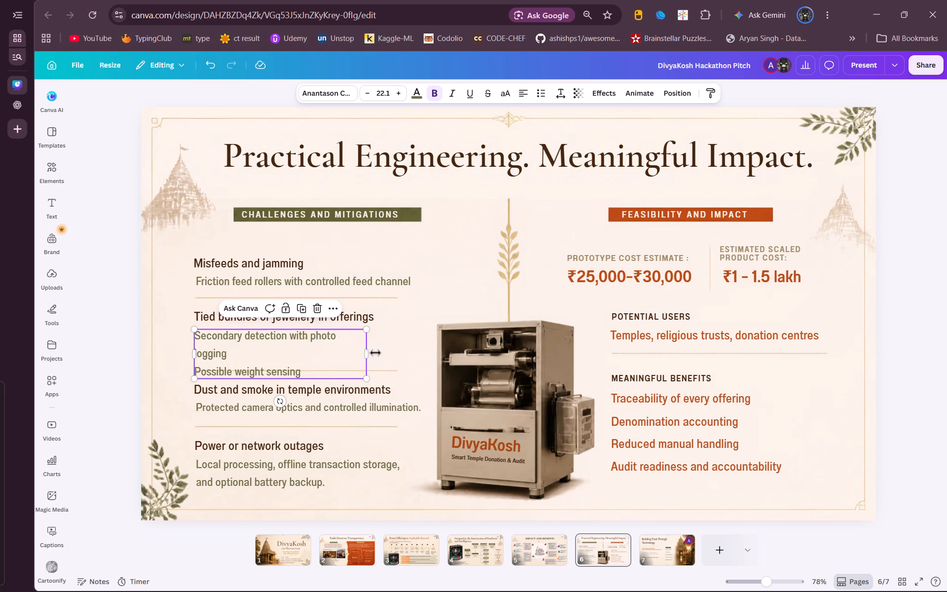
drag(375, 353, 378, 353)
click(378, 353)
key(ctrl+z)
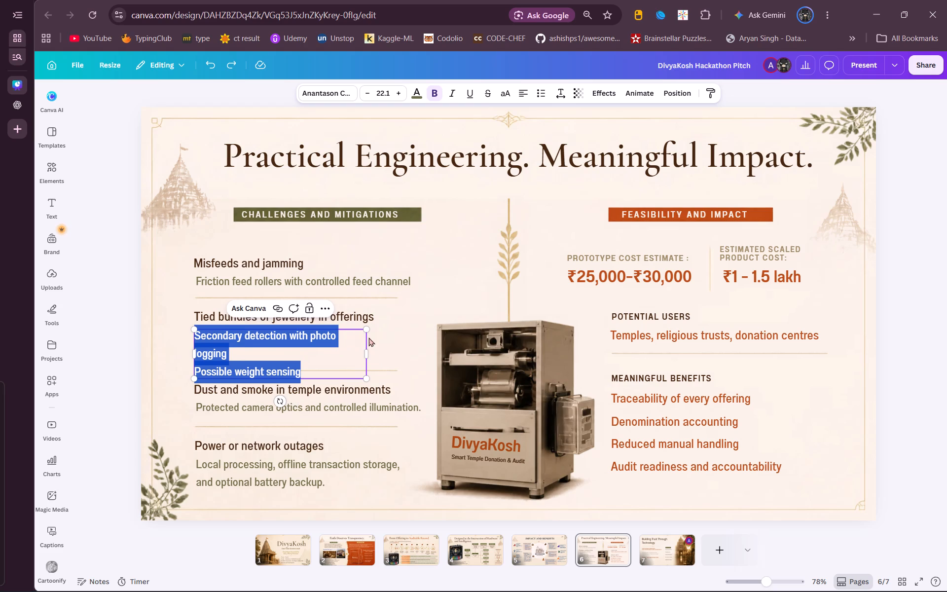
drag(370, 352, 388, 352)
click(423, 299)
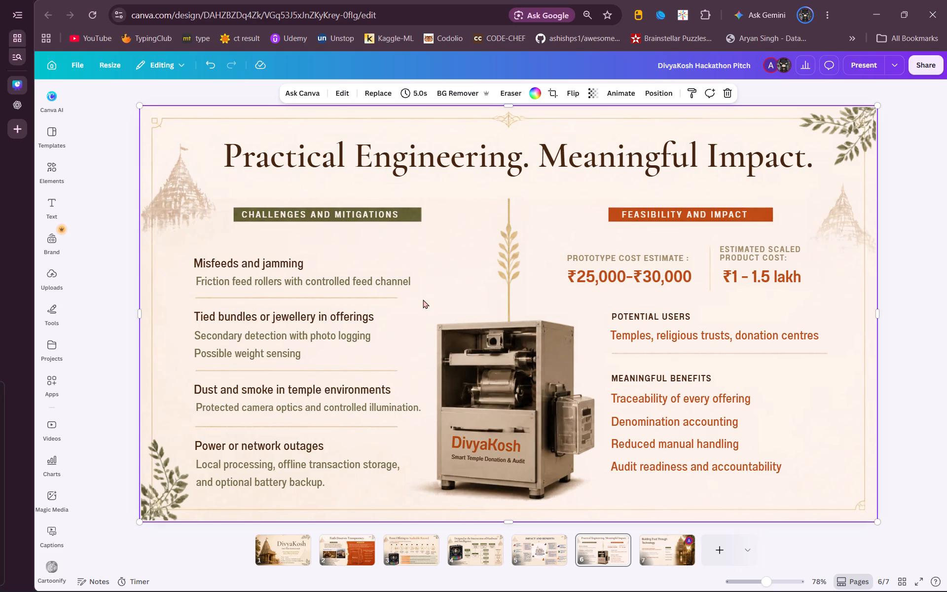
Nudge the mitigation text under Misfeeds and jamming so its left edge lines up with its heading.
click(278, 270)
click(281, 280)
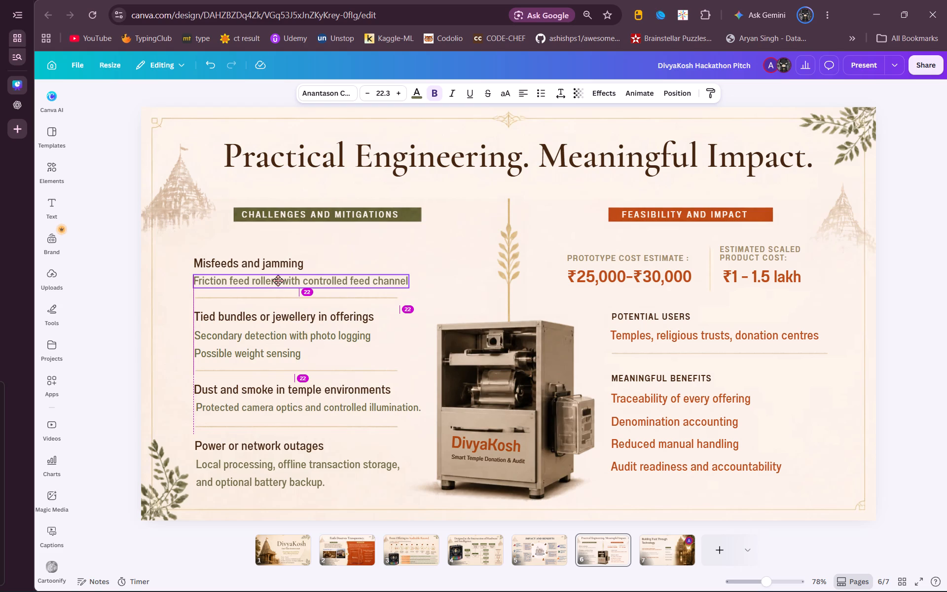
click(180, 285)
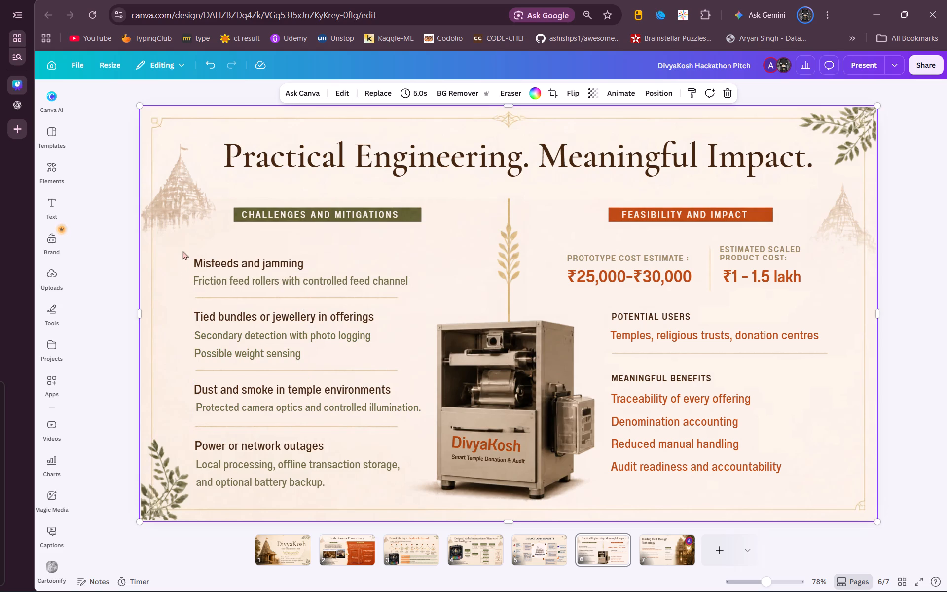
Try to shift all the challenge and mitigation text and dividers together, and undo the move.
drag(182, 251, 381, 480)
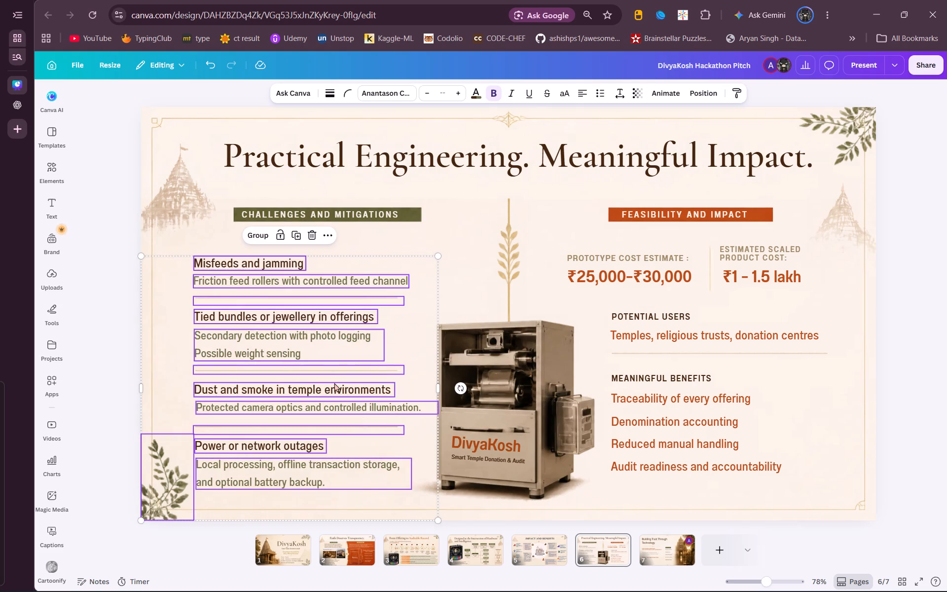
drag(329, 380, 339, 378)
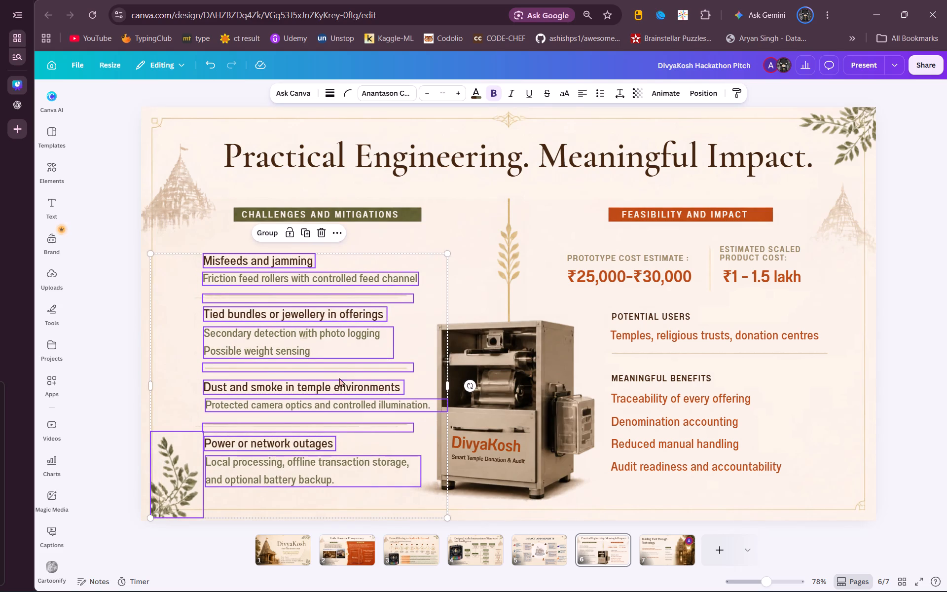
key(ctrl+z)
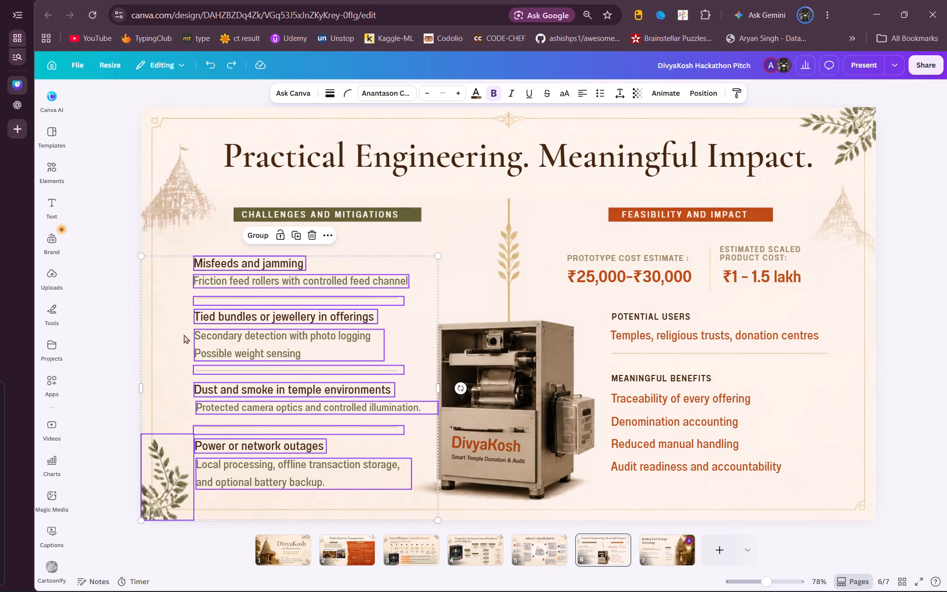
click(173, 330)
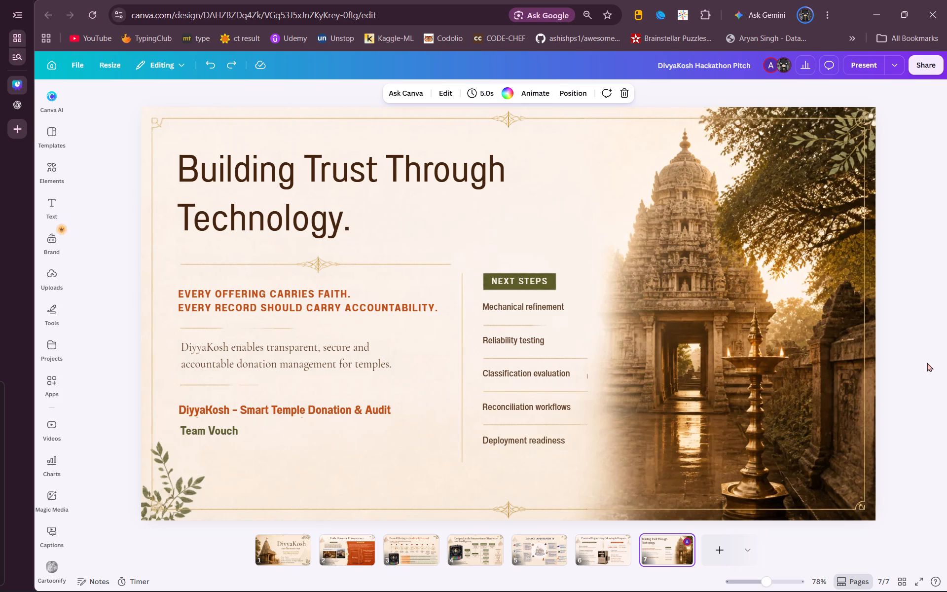
click(907, 389)
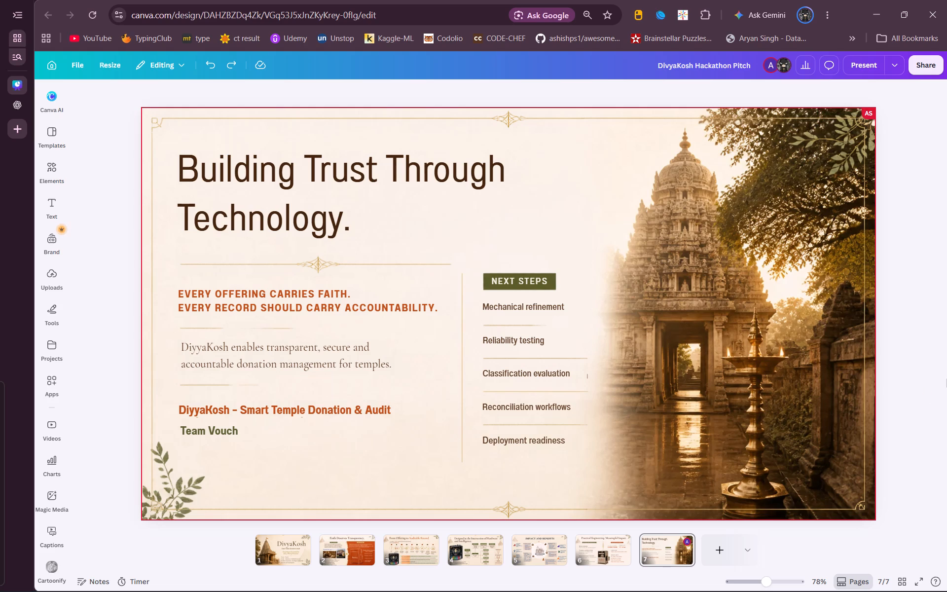
click(896, 392)
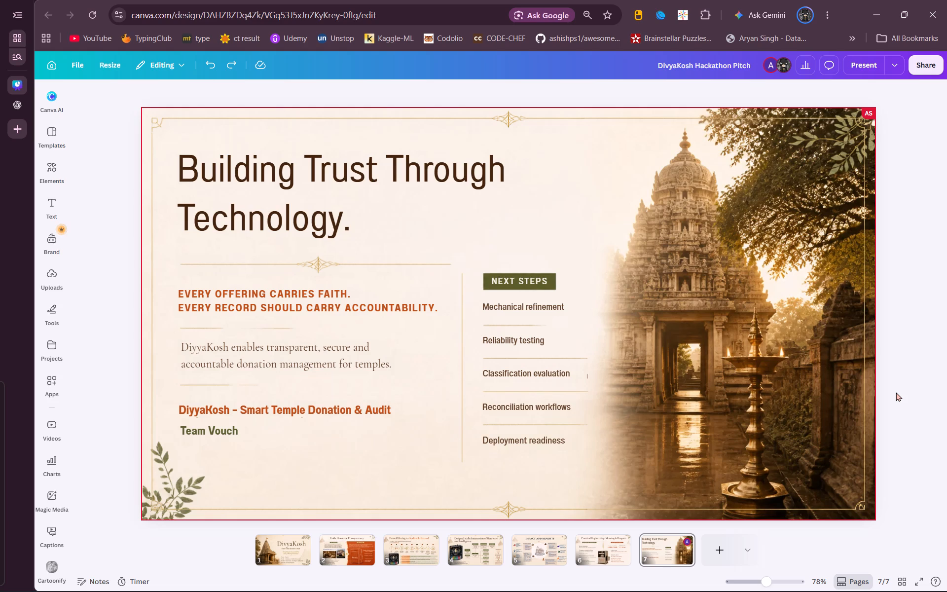